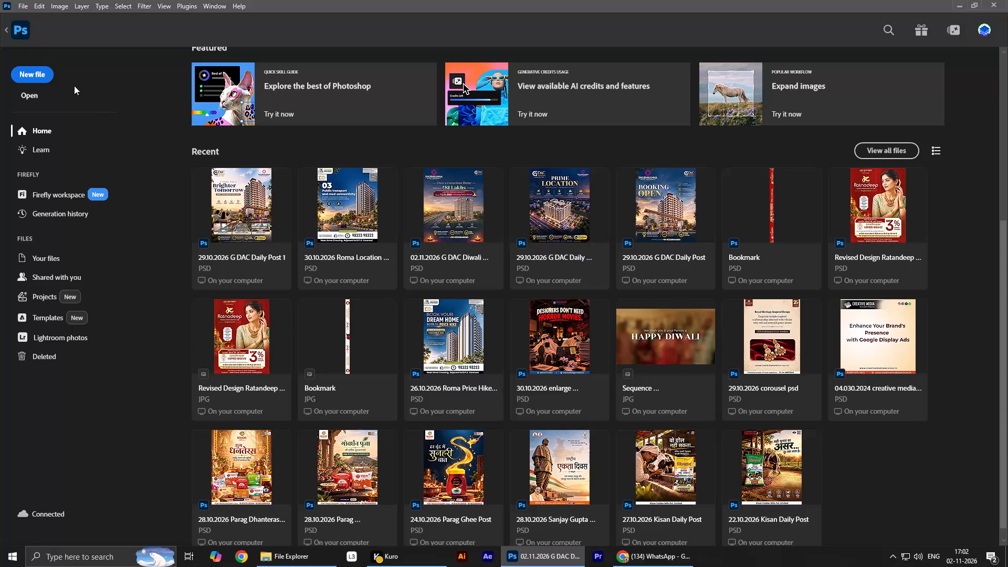
# Start a new document measuring 5 inches wide by 51 inches high at a resolution of 300 pixels/inch.
pyautogui.click(34, 78)
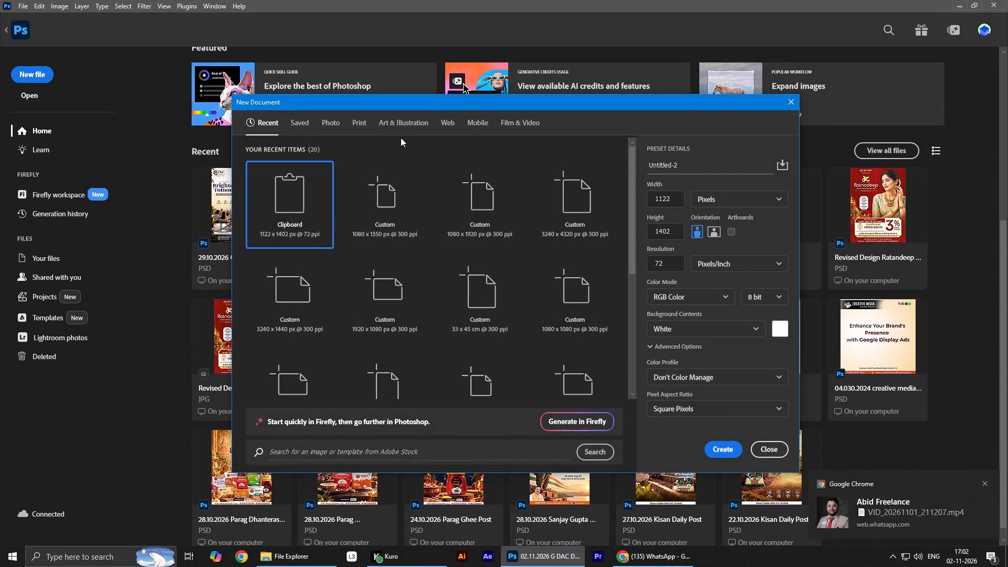
pyautogui.click(729, 201)
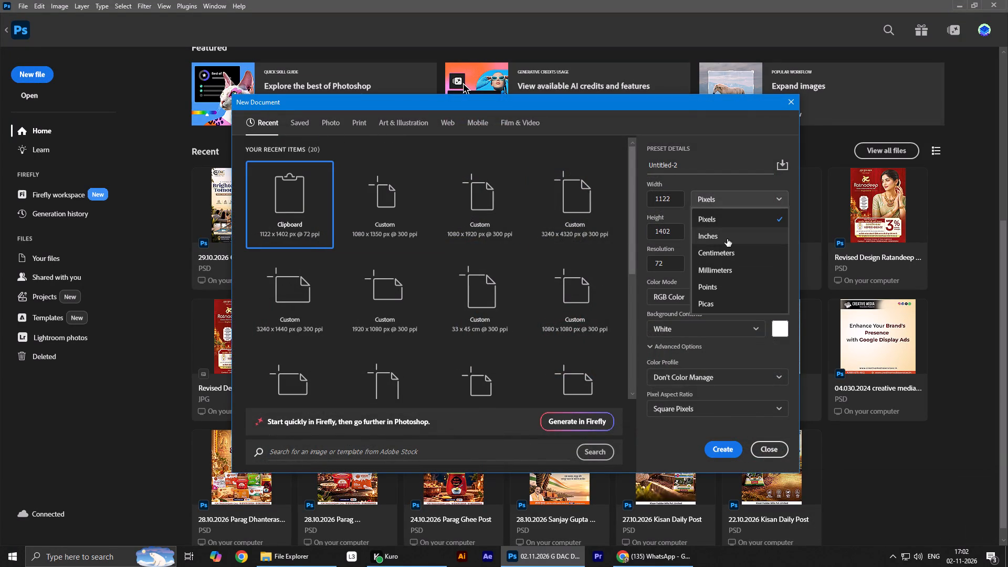
pyautogui.click(740, 237)
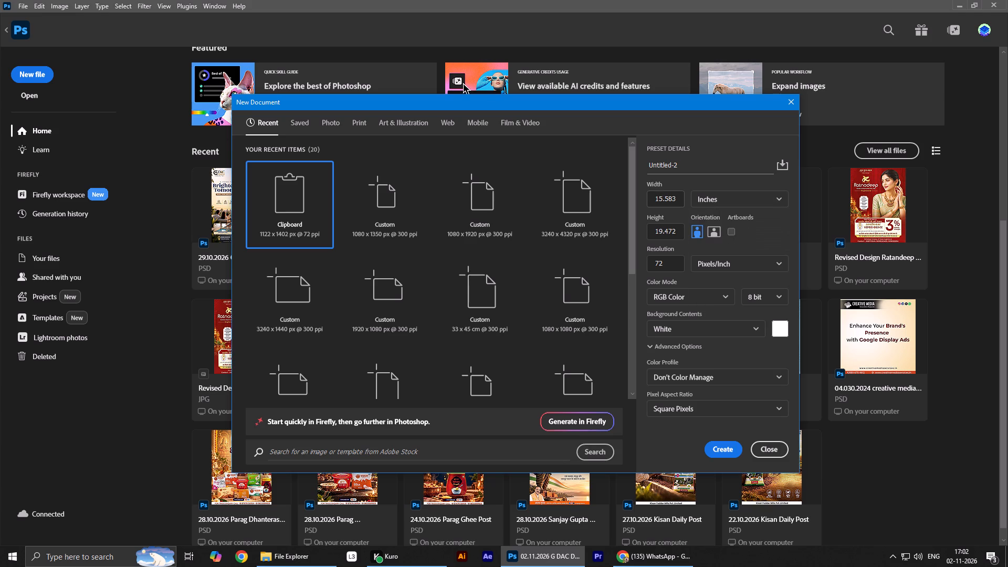
pyautogui.moveTo(678, 198); pyautogui.dragTo(649, 193)
pyautogui.press('5')
pyautogui.doubleClick(676, 233)
pyautogui.write('51')
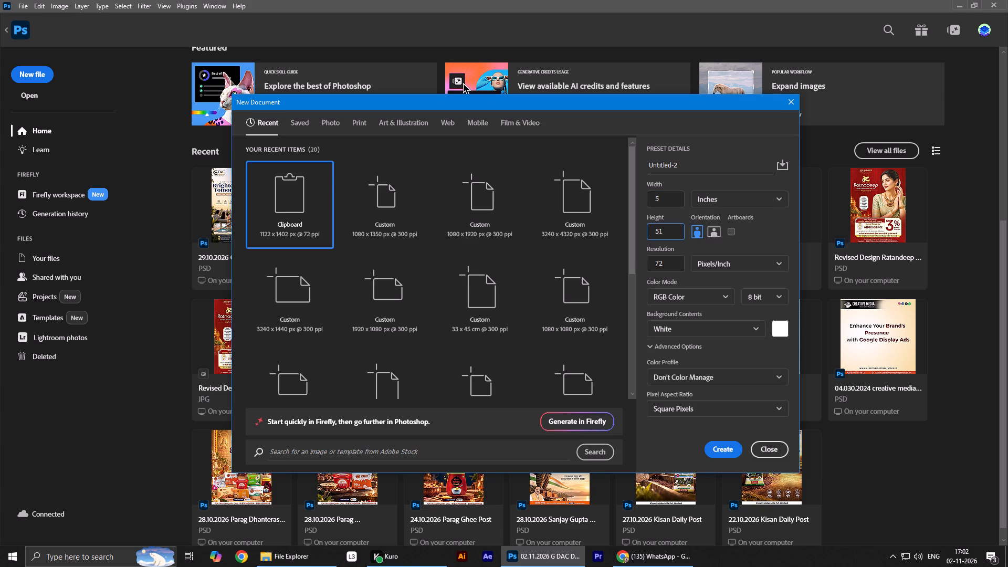
pyautogui.click(670, 195)
pyautogui.moveTo(668, 267); pyautogui.dragTo(645, 265)
pyautogui.write('300')
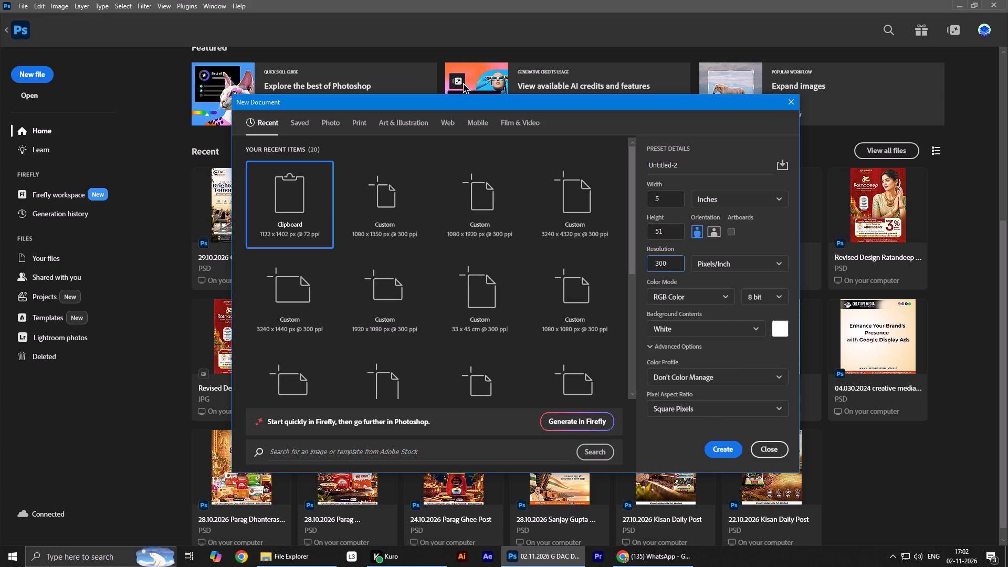
# Set the new document's colour mode to CMYK, 16 bit, with the Working CMYK: U.S. Web Coated (SWOP) v2 colour profile.
pyautogui.click(683, 297)
pyautogui.click(676, 370)
pyautogui.click(690, 376)
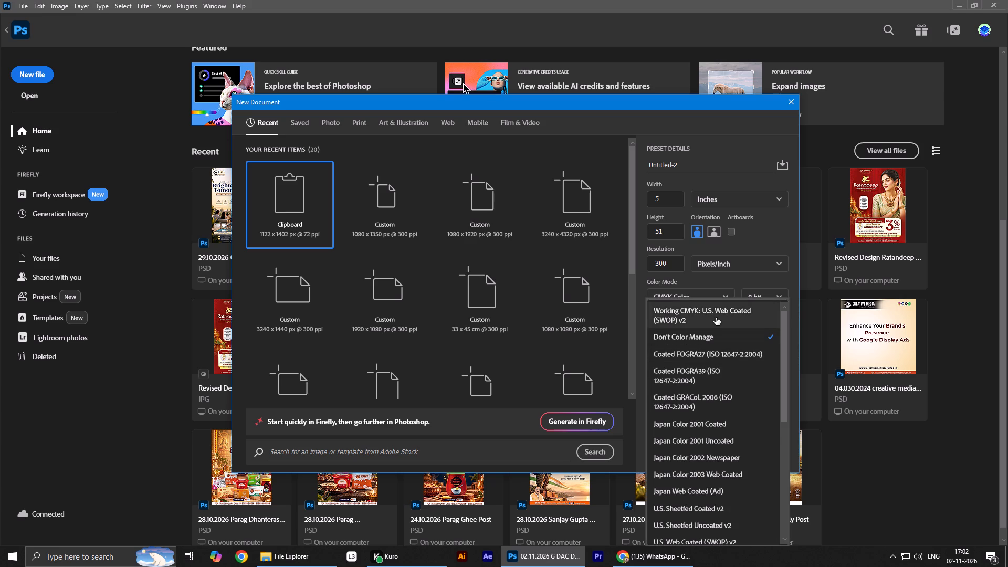
pyautogui.click(716, 318)
pyautogui.scroll(1, 716, 318)
pyautogui.scroll(-6, 716, 318)
pyautogui.scroll(1, 716, 318)
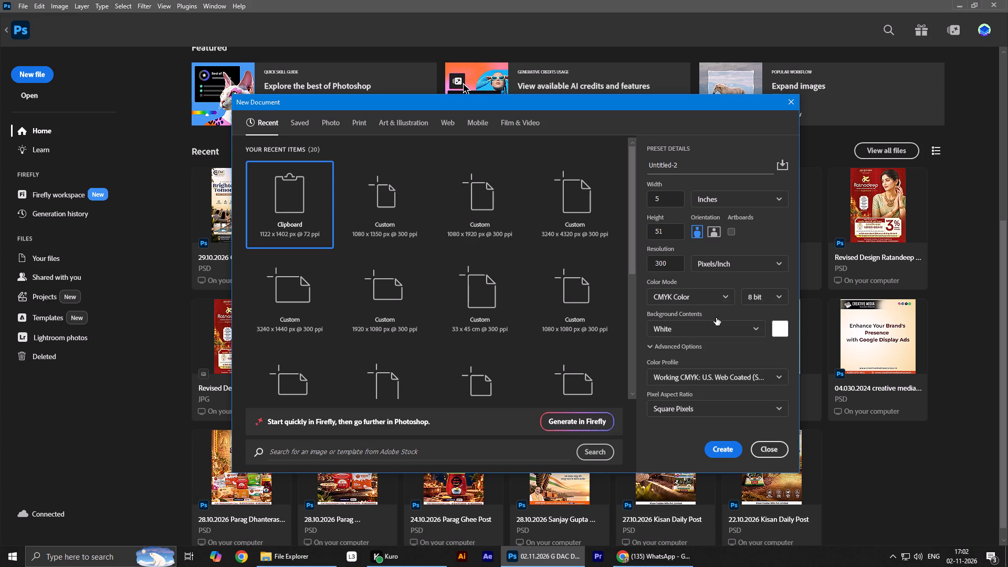
pyautogui.scroll(2, 716, 318)
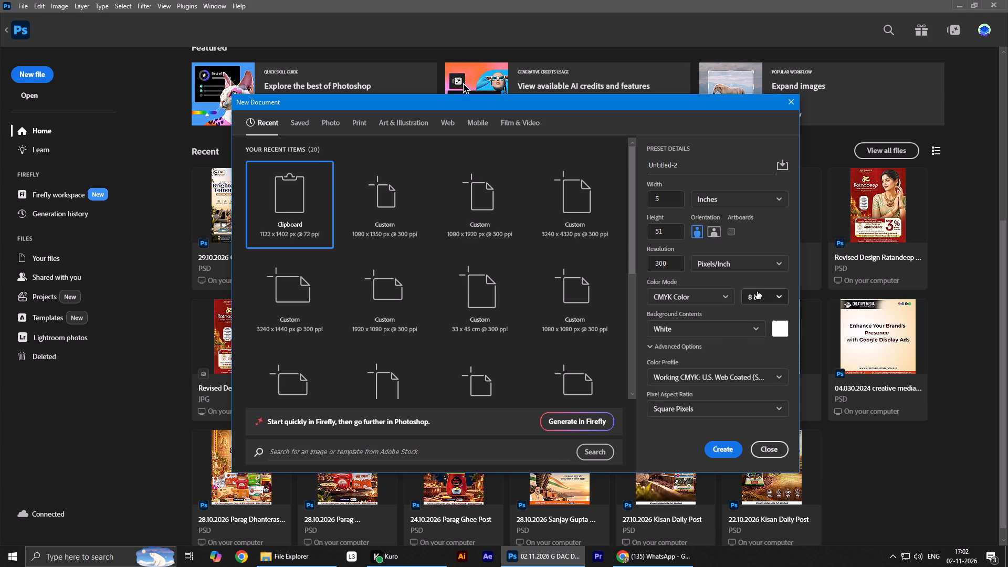
pyautogui.click(757, 291)
pyautogui.click(764, 338)
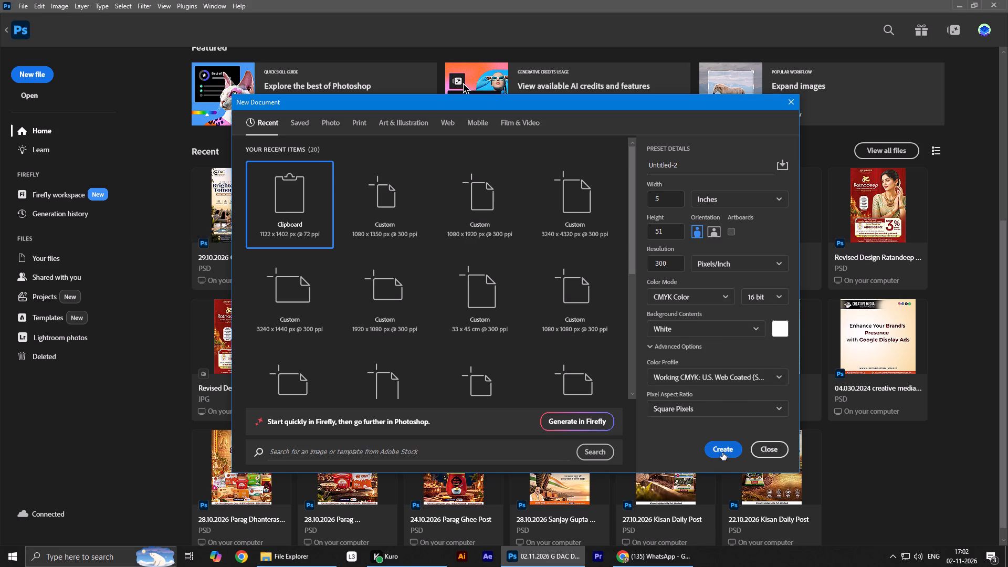
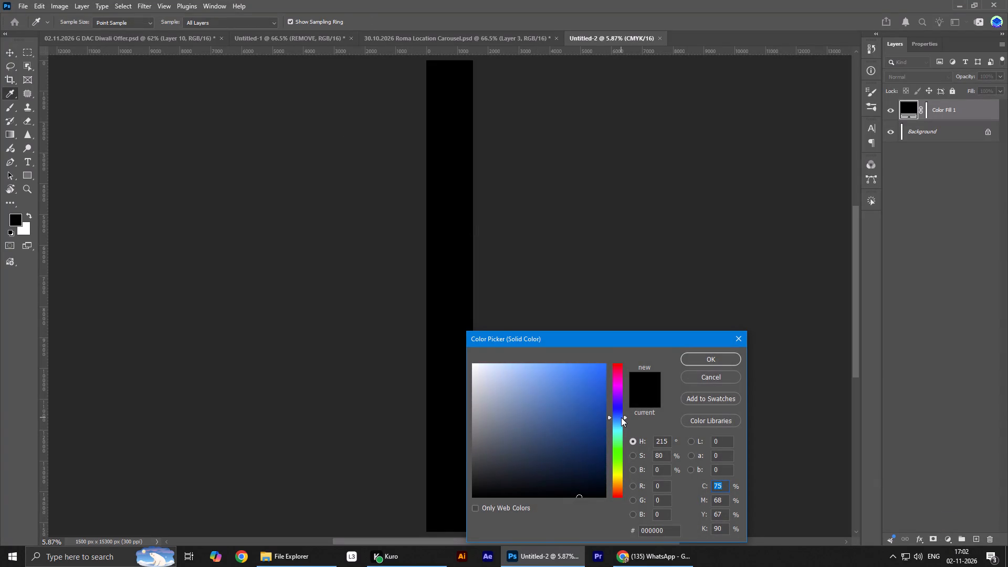
# Set the solid colour fill layer to a dark navy blue with a hue of about 222°.
pyautogui.moveTo(621, 417); pyautogui.dragTo(608, 415)
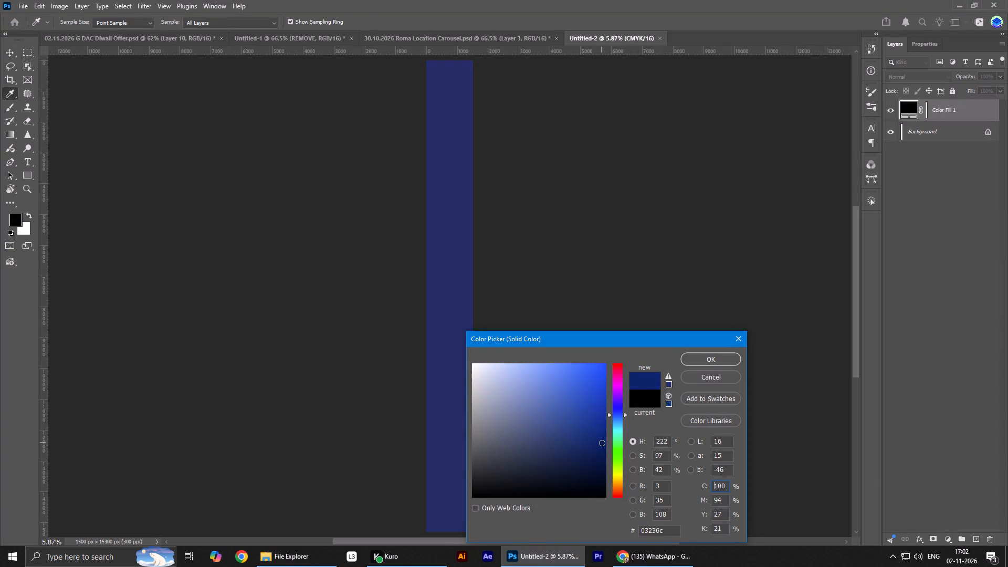
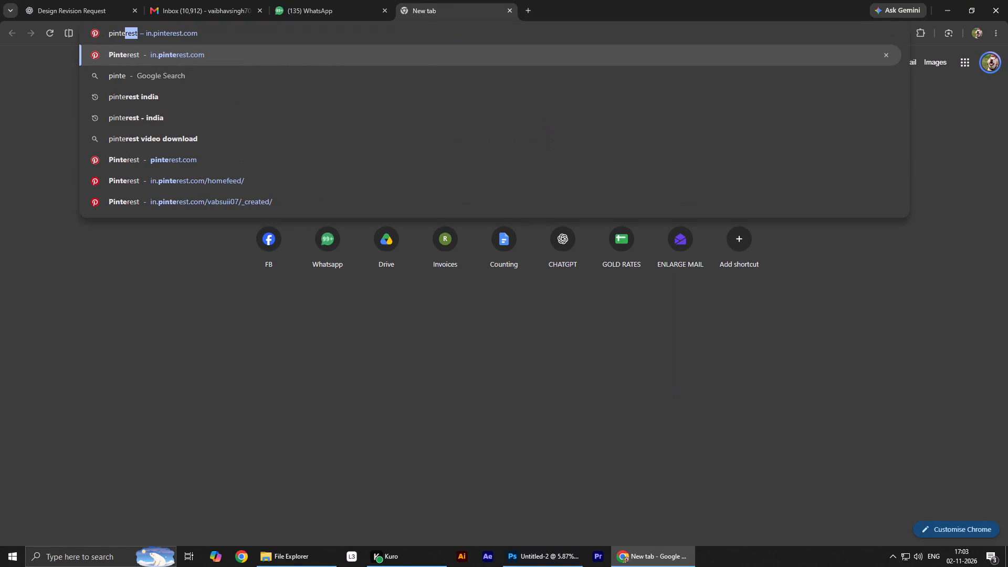
# Open the Pinterest home feed in the new browser tab.
pyautogui.press('Down')
pyautogui.press('Down')
pyautogui.press('Down')
pyautogui.press('Down')
pyautogui.press('Down')
pyautogui.press('Down')
pyautogui.press('Return')
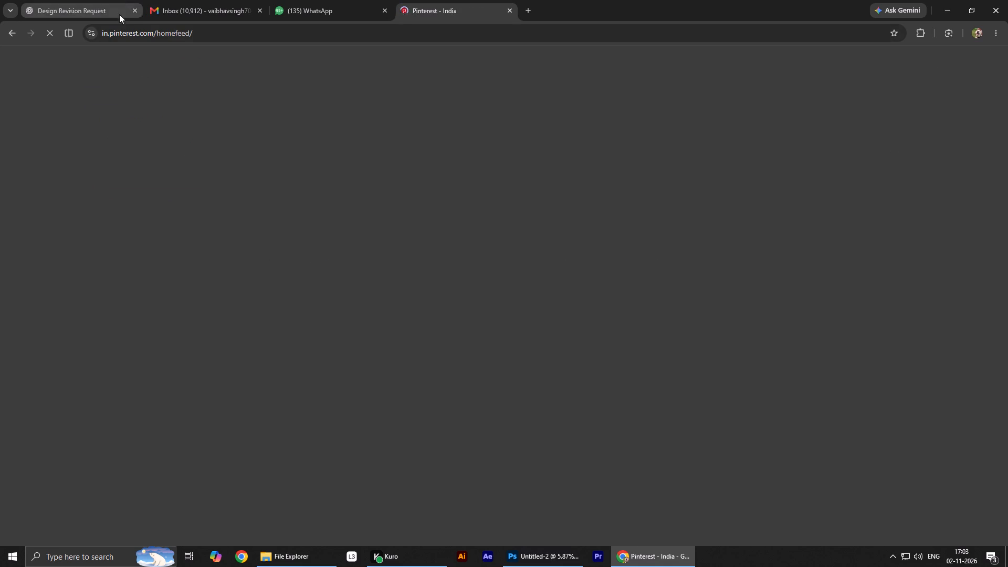
# Switch to File Explorer and open the UMA GROUP folder inside the OLD DATA folder on New Volume (F:).
pyautogui.click(547, 566)
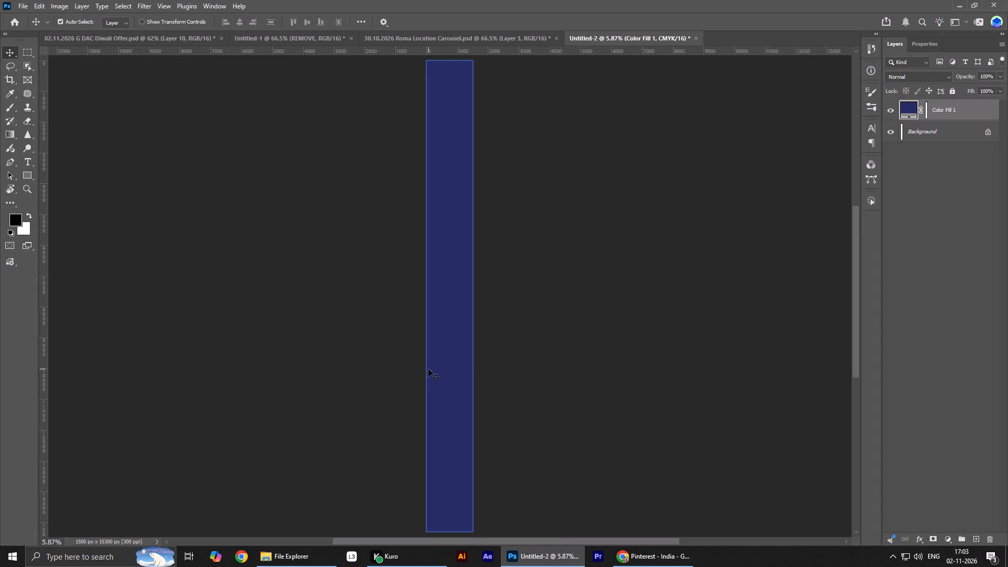
pyautogui.click(285, 566)
pyautogui.click(79, 364)
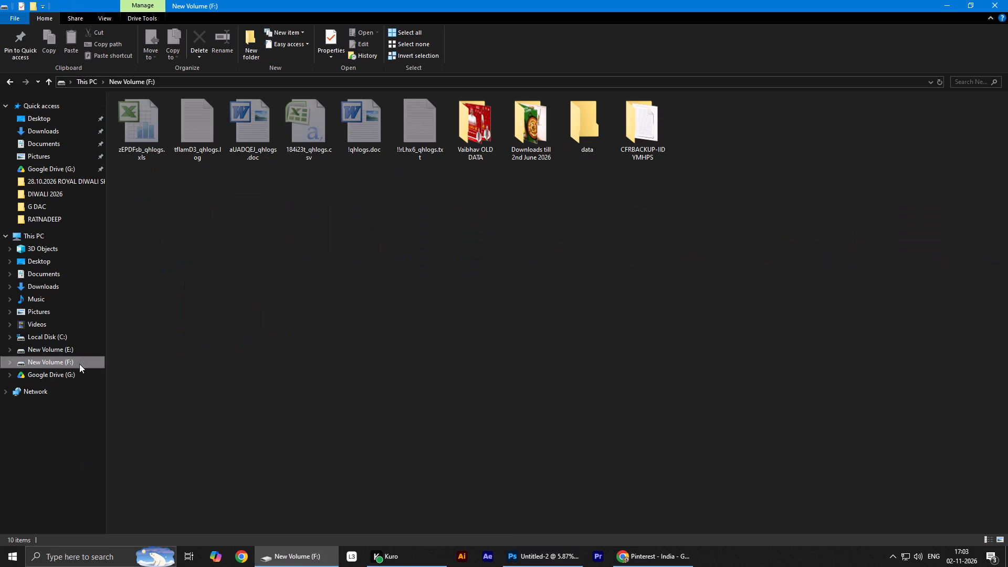
pyautogui.click(510, 139)
pyautogui.doubleClick(504, 137)
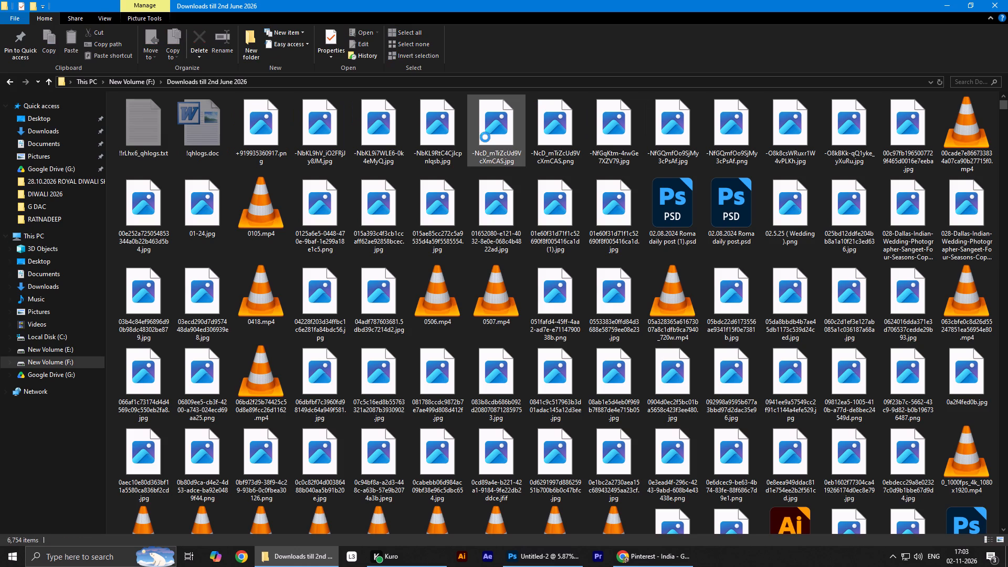
pyautogui.moveTo(332, 311); pyautogui.dragTo(430, 231)
pyautogui.doubleClick(455, 118)
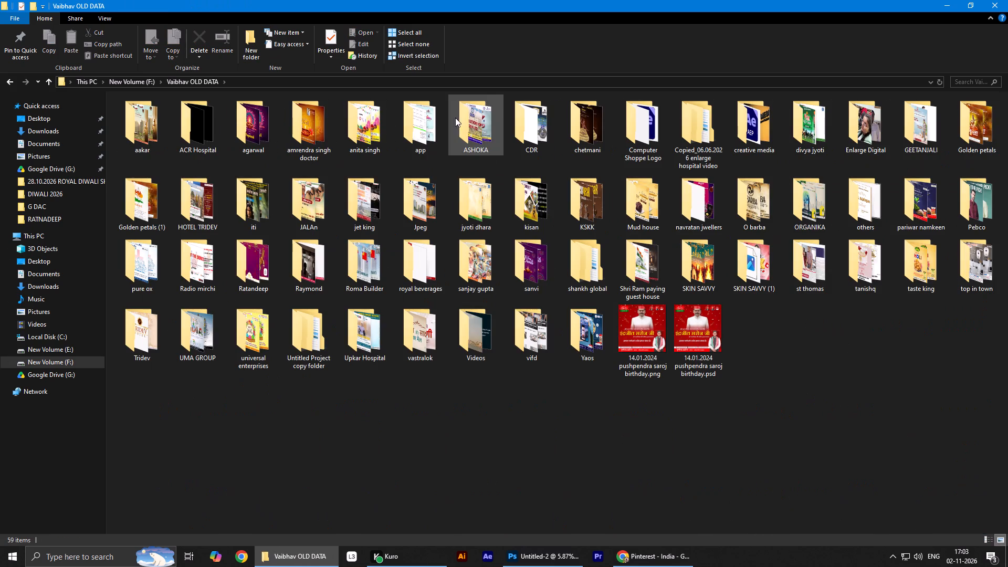
pyautogui.doubleClick(189, 329)
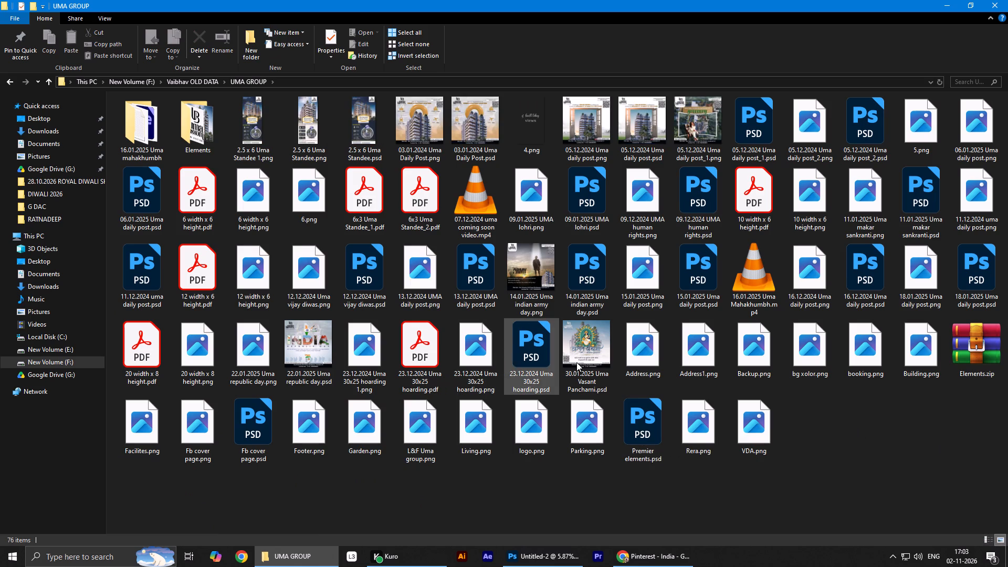
# Preview logo.png, L&F Uma group.png, VDA.png, 6.png and 5.png to look for usable brand elements.
pyautogui.doubleClick(543, 427)
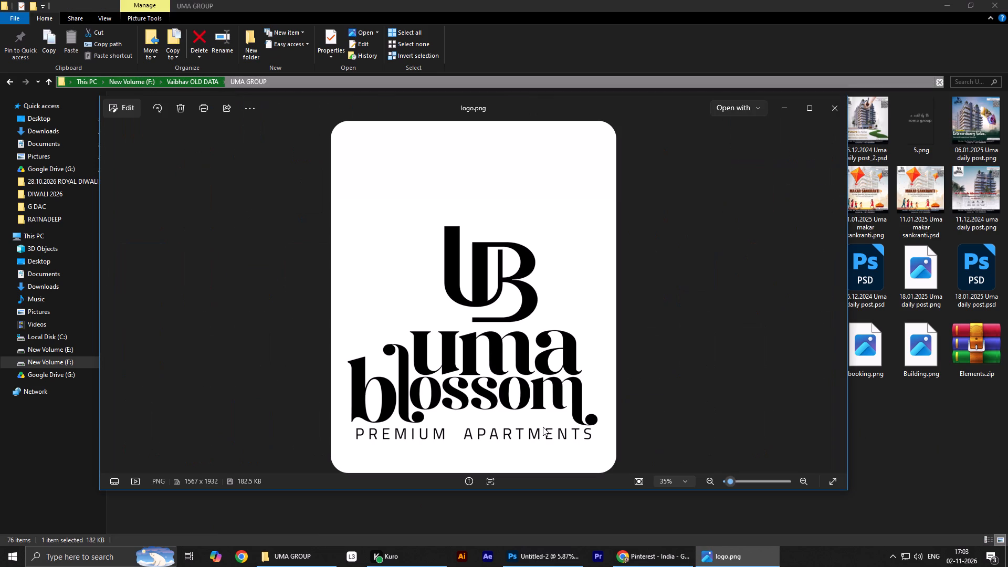
pyautogui.click(833, 107)
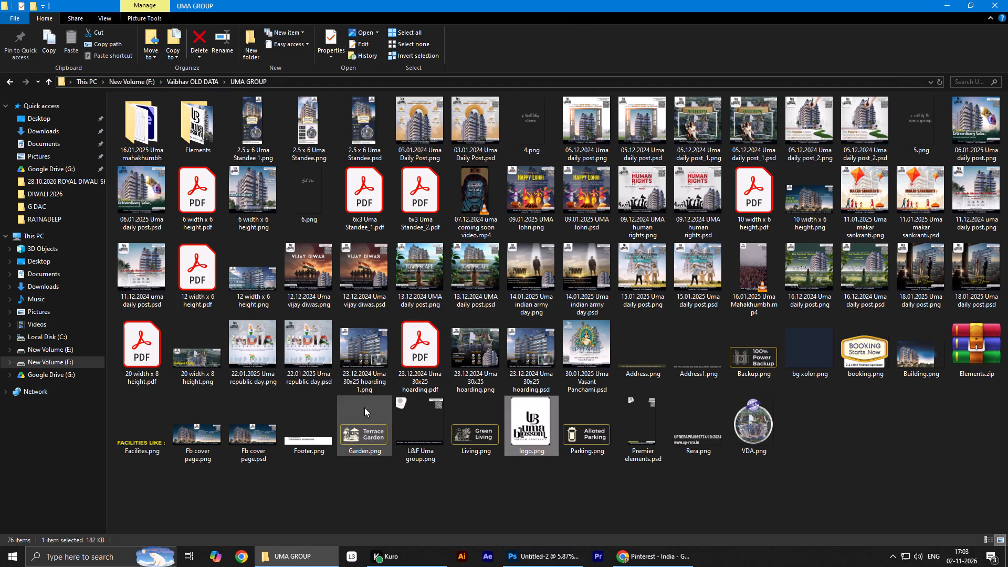
pyautogui.doubleClick(428, 428)
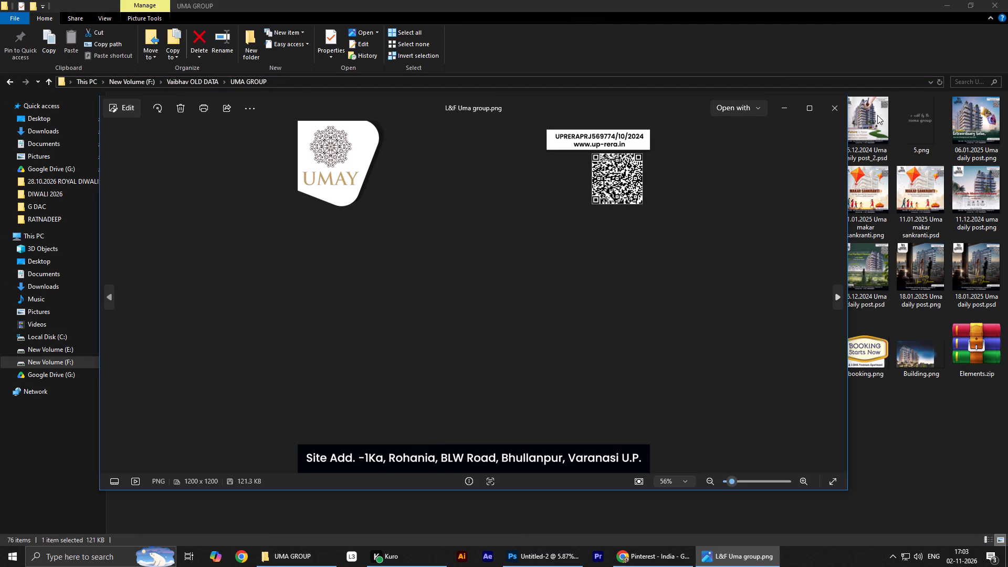
pyautogui.click(837, 112)
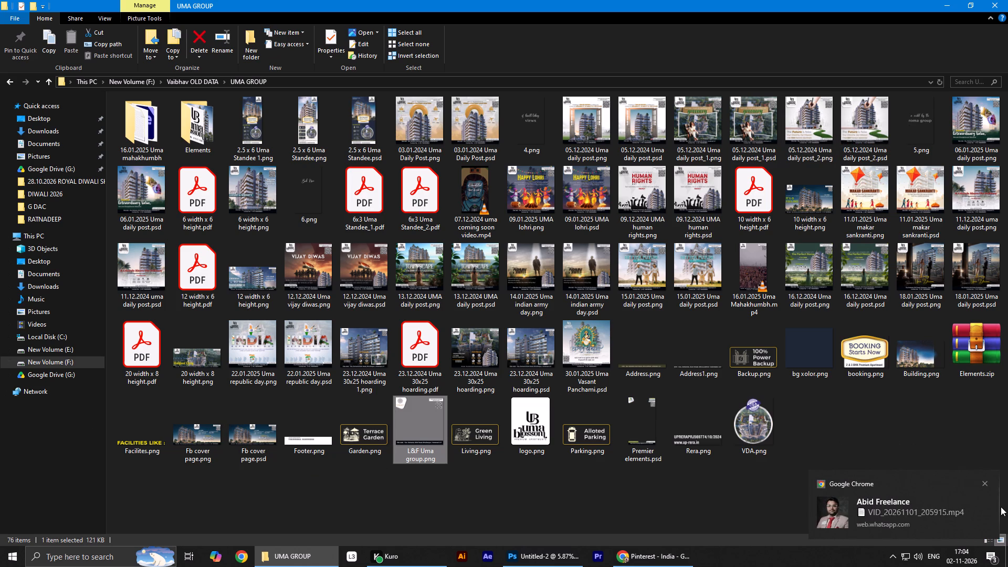
pyautogui.click(983, 484)
pyautogui.doubleClick(747, 426)
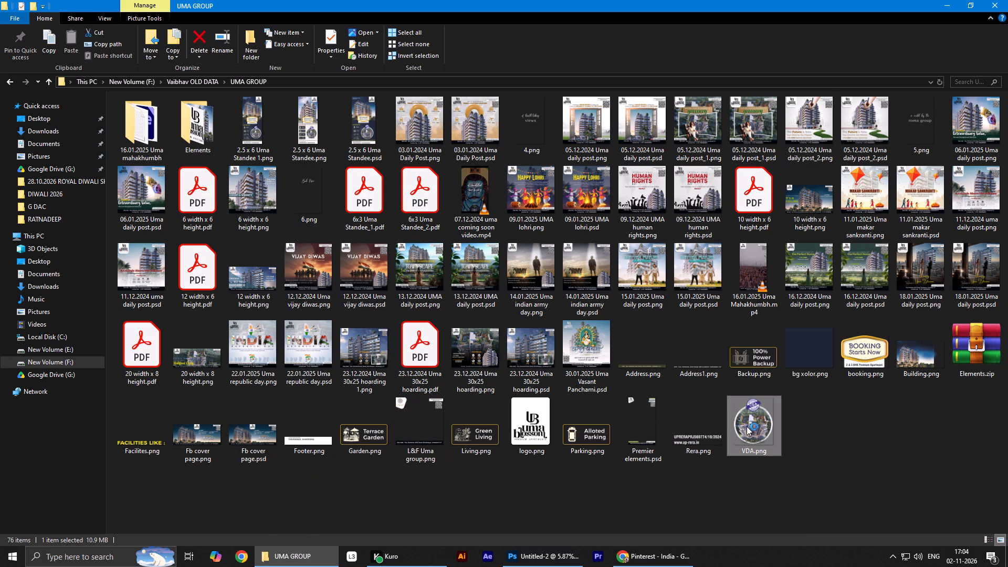
pyautogui.click(733, 564)
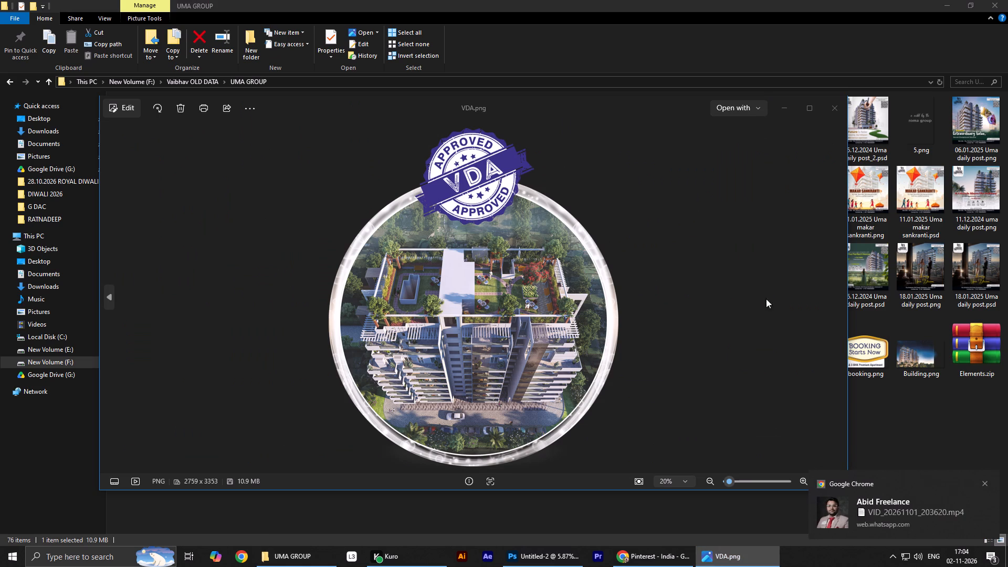
pyautogui.click(835, 109)
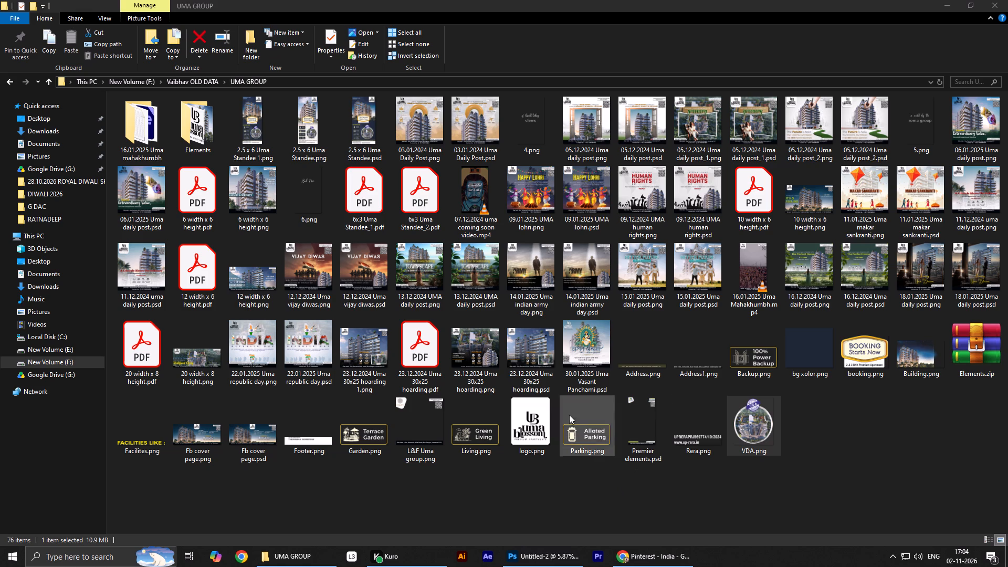
pyautogui.doubleClick(320, 188)
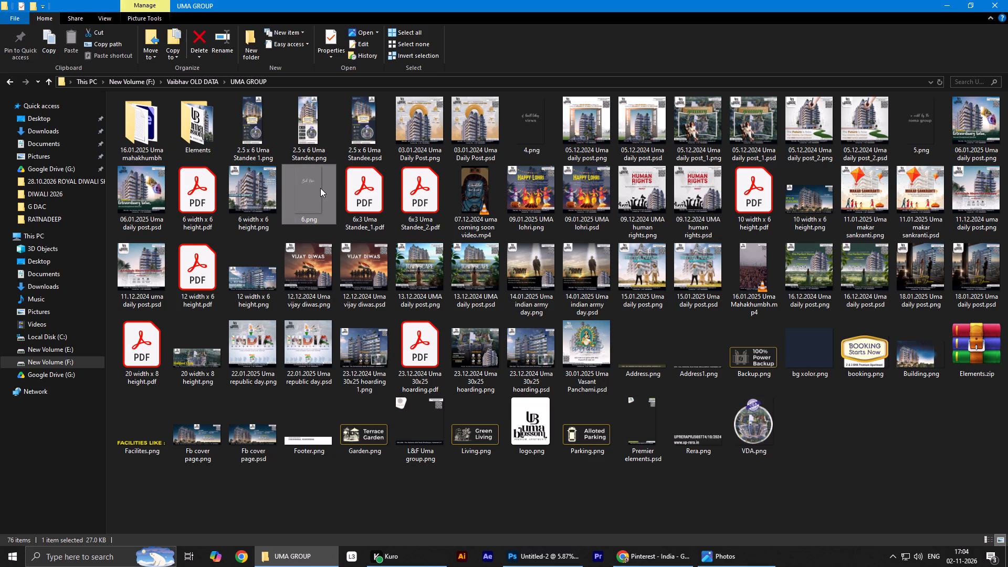
pyautogui.click(713, 563)
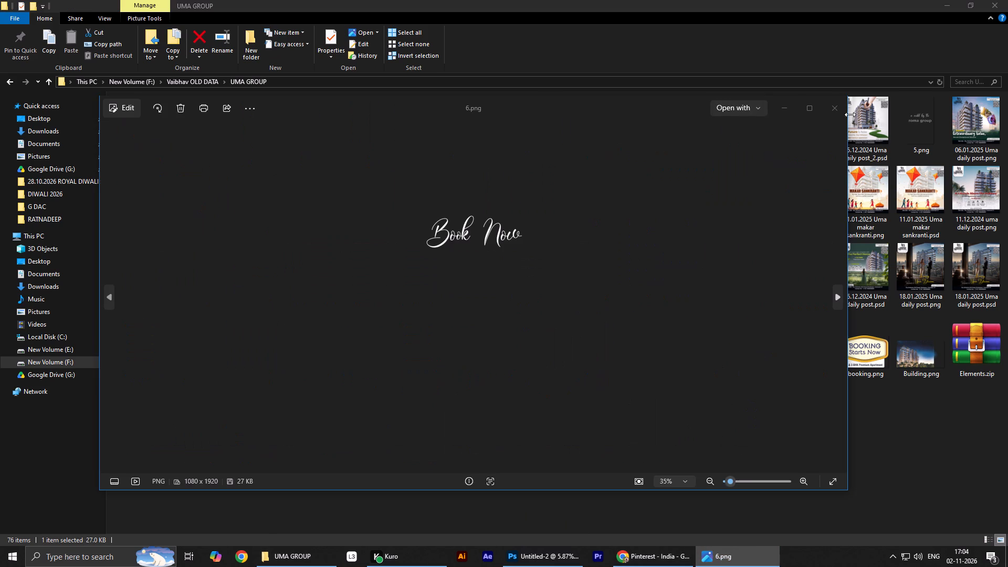
pyautogui.click(836, 103)
pyautogui.doubleClick(915, 115)
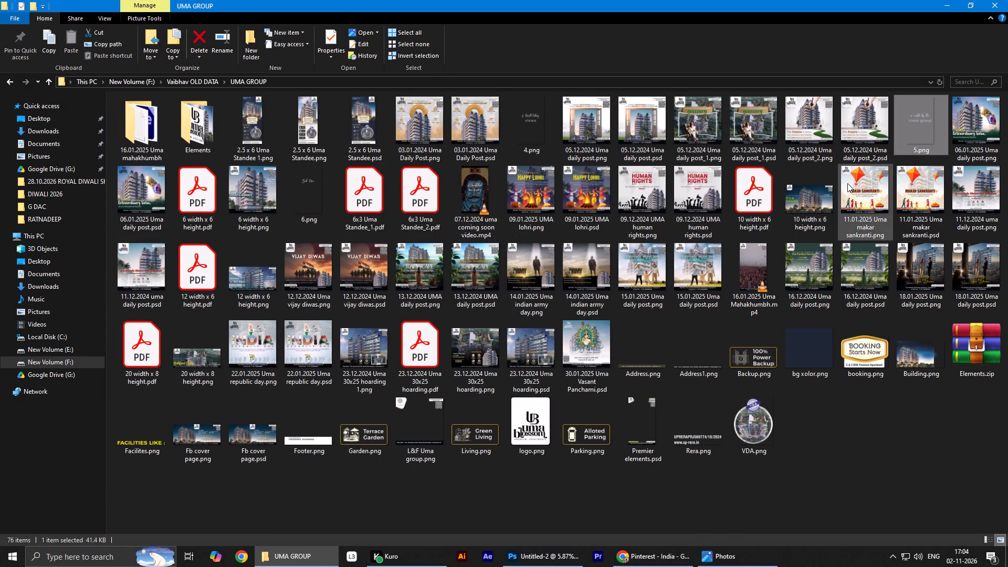
pyautogui.click(738, 566)
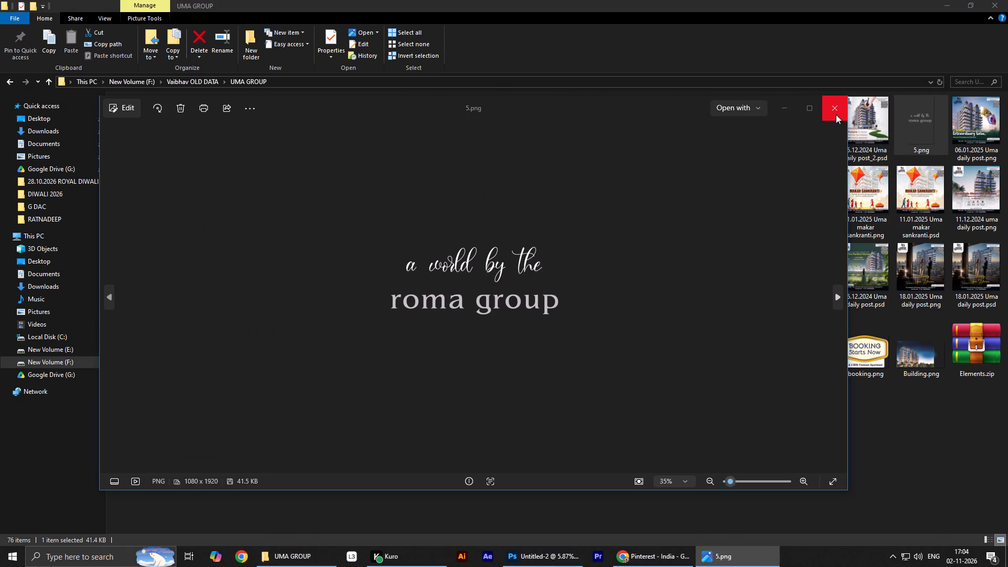
pyautogui.click(836, 108)
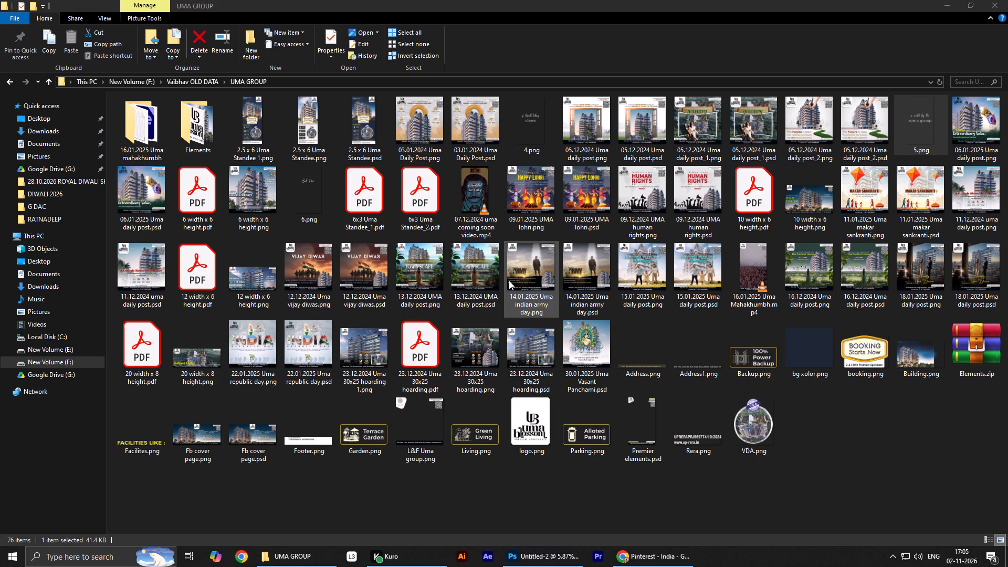
# Open 30.01.2025 Uma Vasant Panchami.psd and copy its LOGO_UMA layer onto the upper part of the Untitled-2 banner.
pyautogui.doubleClick(582, 345)
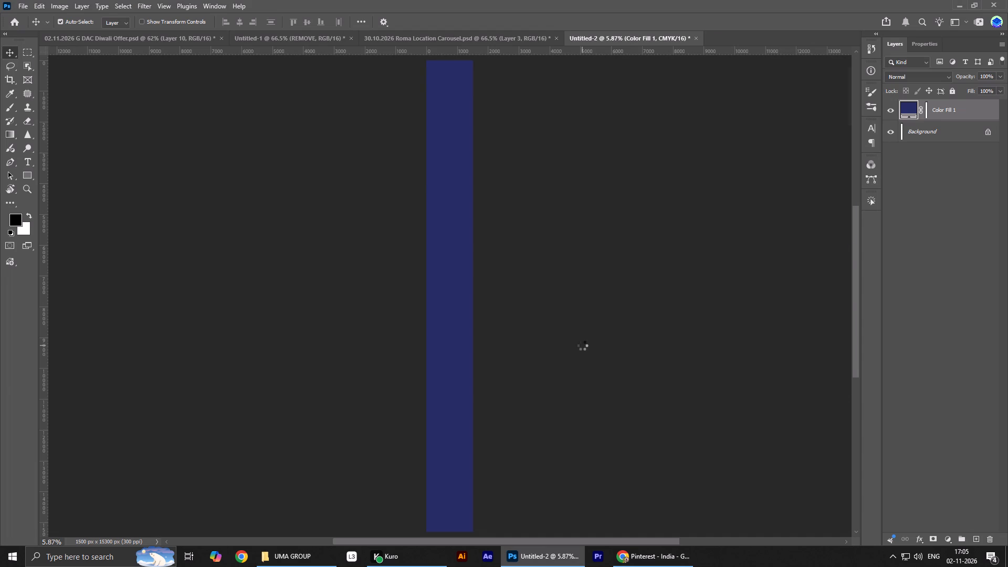
pyautogui.click(532, 213)
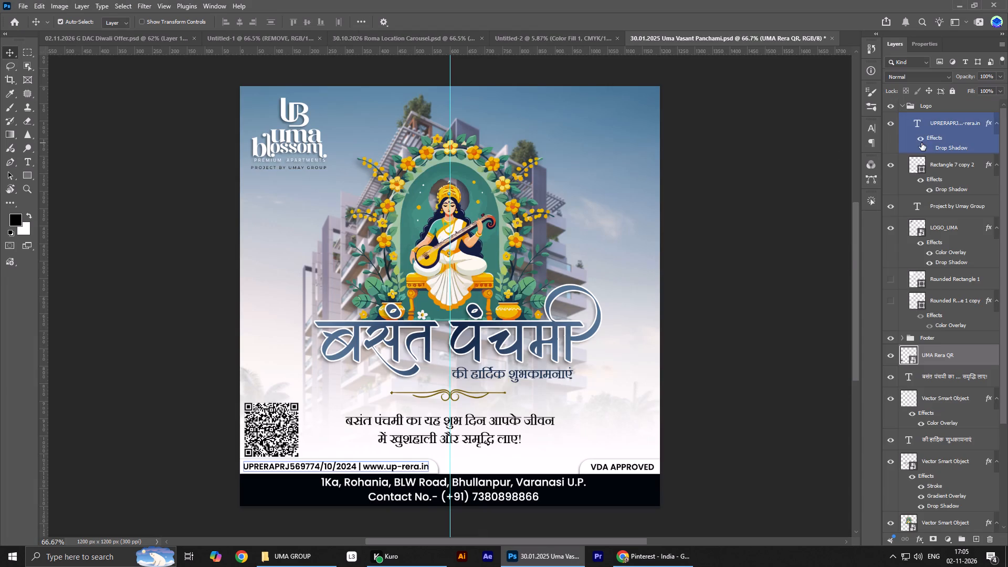
pyautogui.click(293, 114)
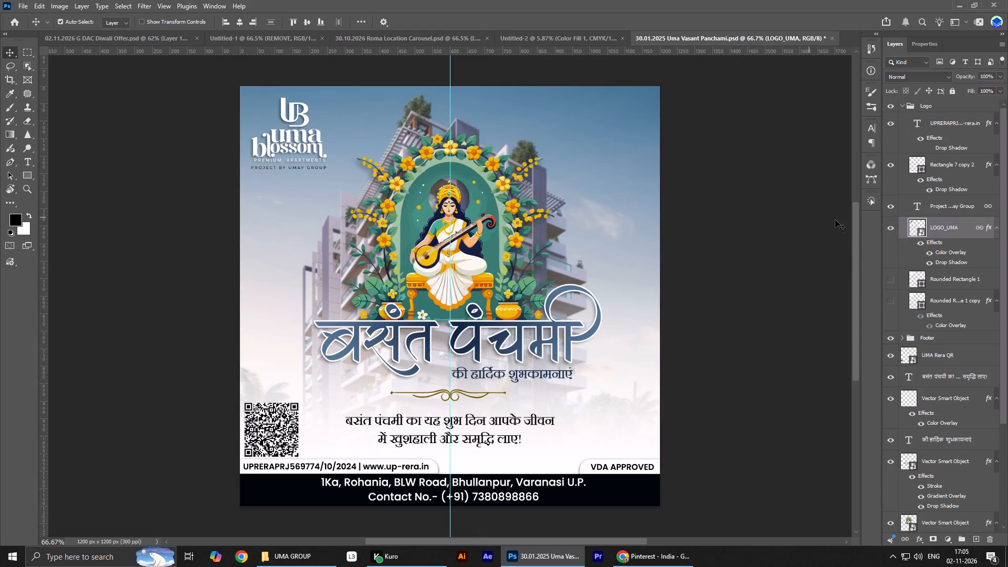
pyautogui.moveTo(964, 228); pyautogui.dragTo(573, 41)
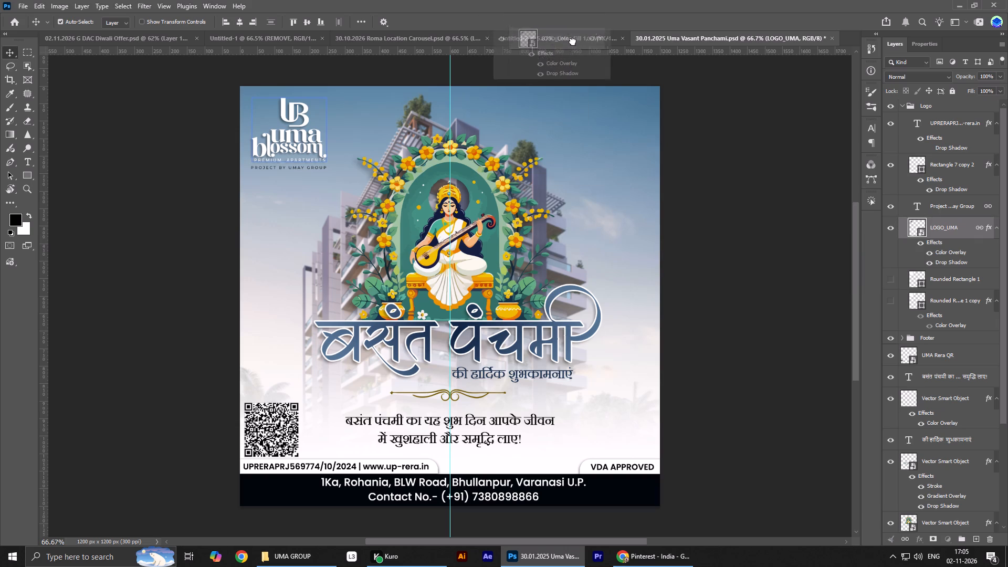
pyautogui.moveTo(573, 41); pyautogui.dragTo(454, 102)
# Scale the LOGO_UMA logo to about 50% and centre it horizontally on the banner at X 750 px.
pyautogui.scroll(2, 449, 103)
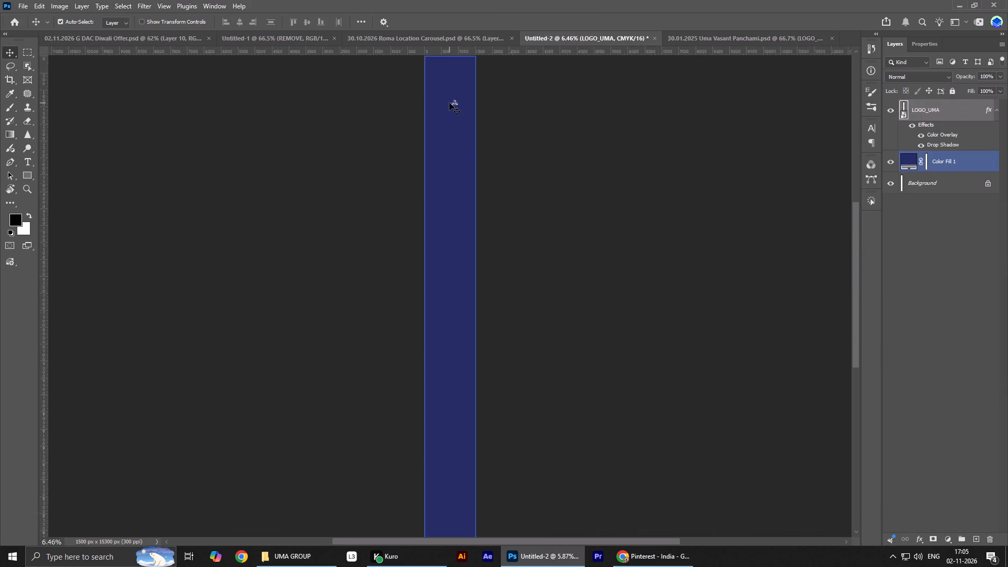
pyautogui.scroll(12, 449, 103)
pyautogui.hotkey('ctrl', 't')
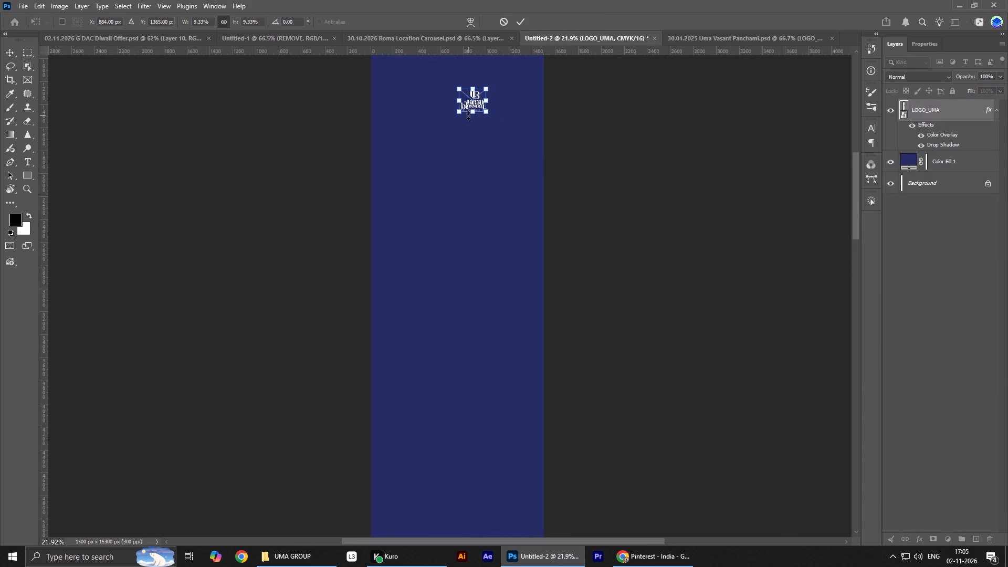
pyautogui.moveTo(475, 115); pyautogui.dragTo(464, 216)
pyautogui.keyDown('shift'); pyautogui.moveTo(488, 163); pyautogui.dragTo(478, 163); pyautogui.keyUp('shift')
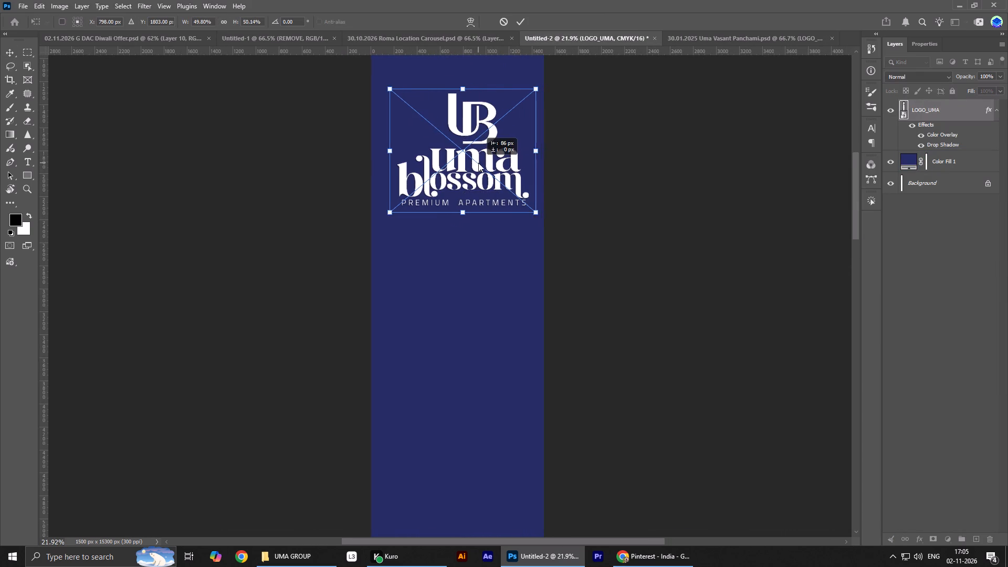
pyautogui.keyDown('shift'); pyautogui.moveTo(478, 163); pyautogui.dragTo(474, 163); pyautogui.keyUp('shift')
pyautogui.keyDown('alt'); pyautogui.scroll(-2, 474, 163); pyautogui.keyUp('alt')
pyautogui.keyDown('alt'); pyautogui.scroll(1, 472, 165); pyautogui.keyUp('alt')
pyautogui.keyDown('alt'); pyautogui.scroll(-12, 472, 165); pyautogui.keyUp('alt')
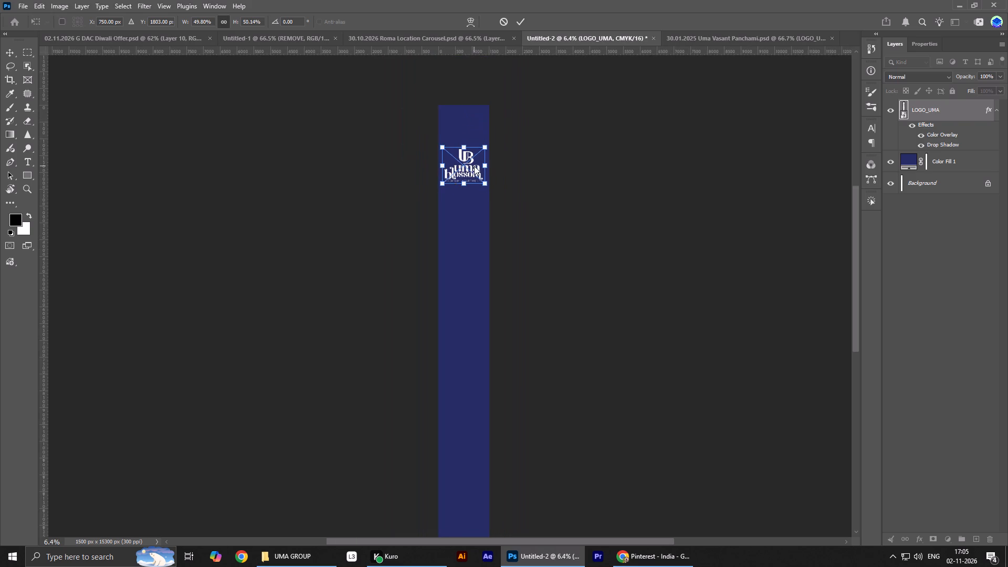
pyautogui.doubleClick(474, 163)
# Move the logo up to the banner's top edge and nudge it down about 160 px for a margin, keeping it centred.
pyautogui.click(460, 171)
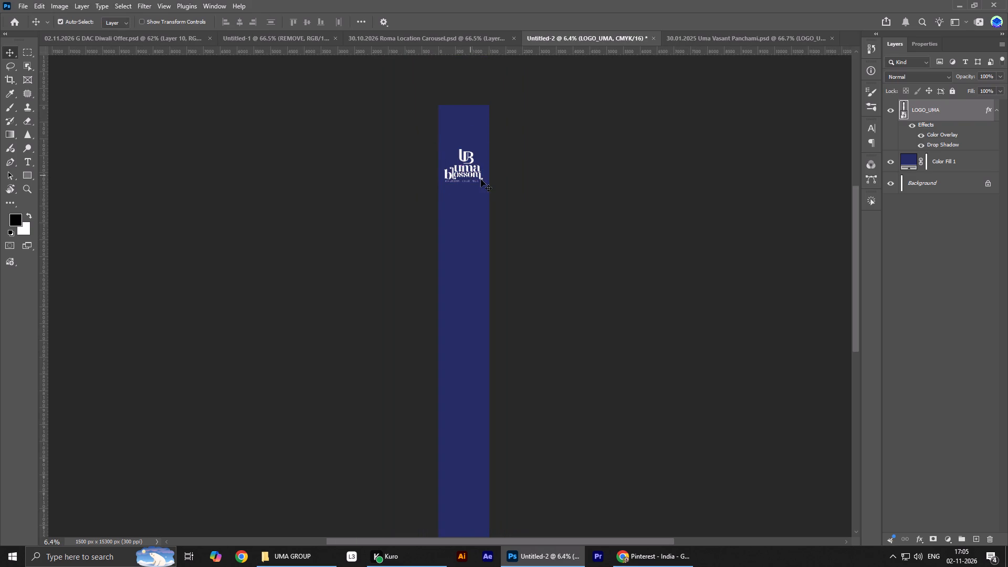
pyautogui.moveTo(472, 175); pyautogui.dragTo(476, 138)
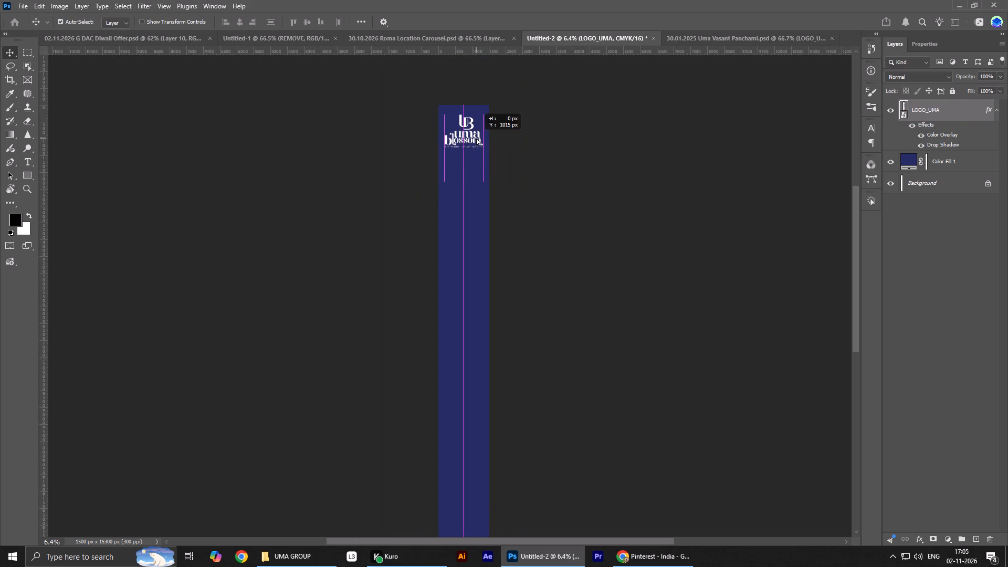
pyautogui.moveTo(476, 138); pyautogui.dragTo(481, 133)
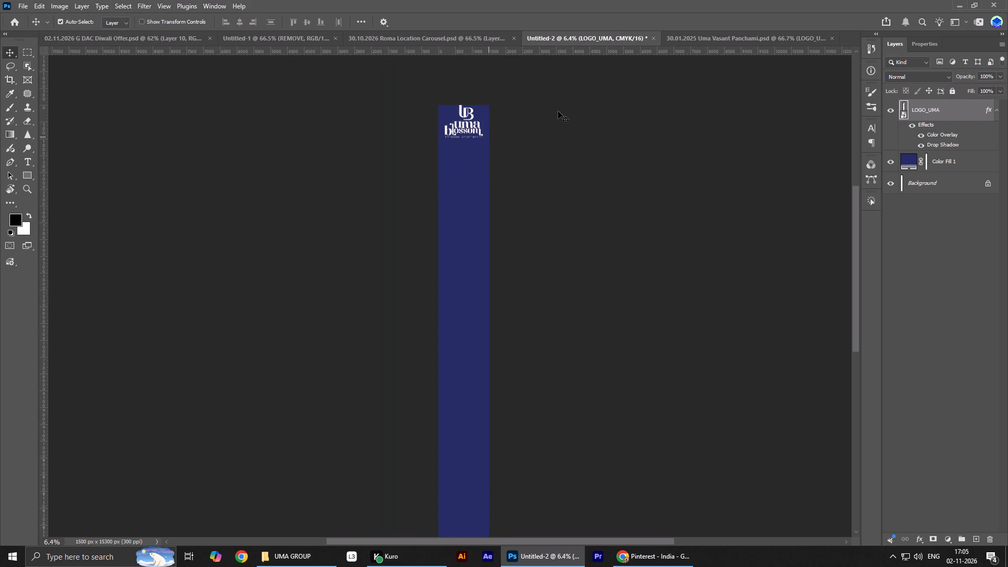
pyautogui.hotkey('shift', 'Down')
pyautogui.hotkey('shift', 'Down')
pyautogui.hotkey('shift', 'Down')
pyautogui.hotkey('shift', 'Down')
pyautogui.hotkey('shift', 'Down')
pyautogui.hotkey('shift', 'Down')
pyautogui.hotkey('shift', 'Down')
pyautogui.hotkey('shift', 'Down')
pyautogui.hotkey('shift', 'Down')
pyautogui.hotkey('shift', 'Down')
pyautogui.hotkey('shift', 'Down')
pyautogui.hotkey('shift', 'Down')
pyautogui.hotkey('shift', 'Down')
pyautogui.hotkey('shift', 'Down')
pyautogui.hotkey('shift', 'Down')
pyautogui.hotkey('shift', 'Down')
pyautogui.hotkey('ctrl', '0')
pyautogui.hotkey('ctrl', '0')
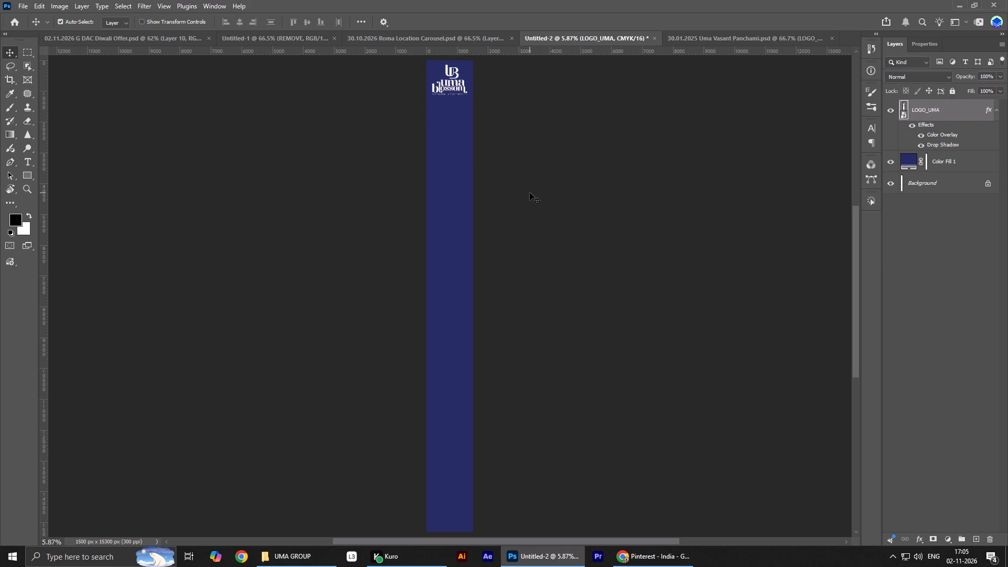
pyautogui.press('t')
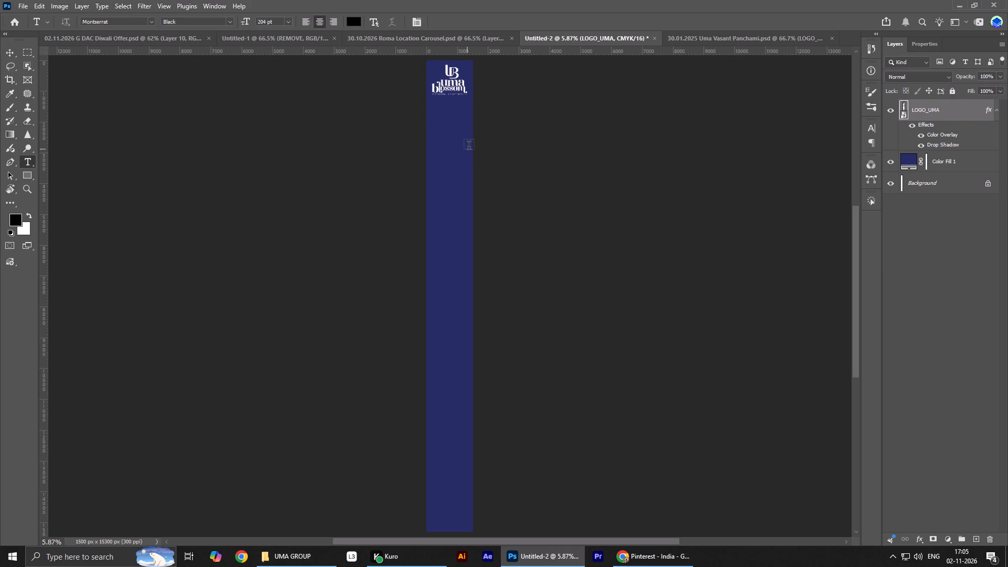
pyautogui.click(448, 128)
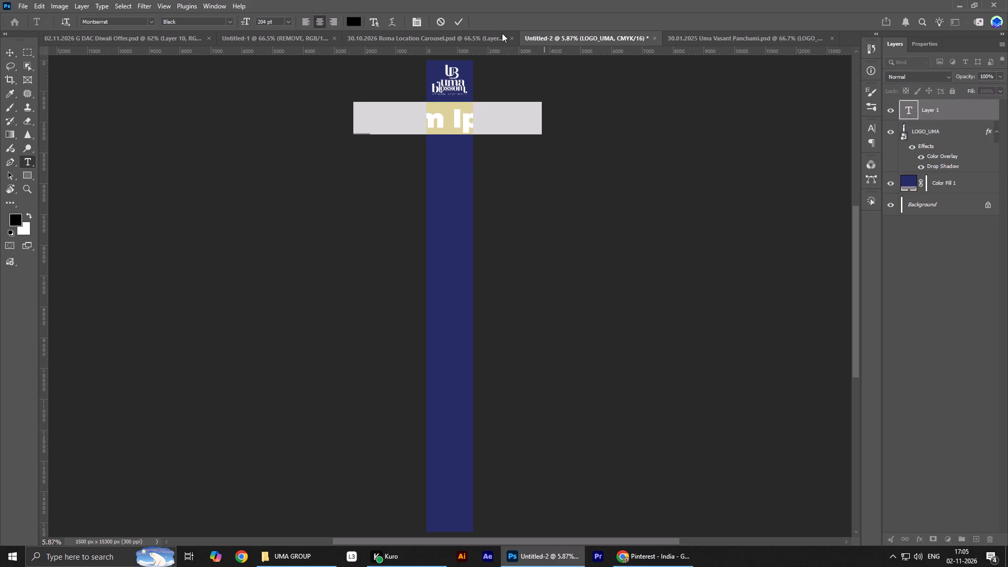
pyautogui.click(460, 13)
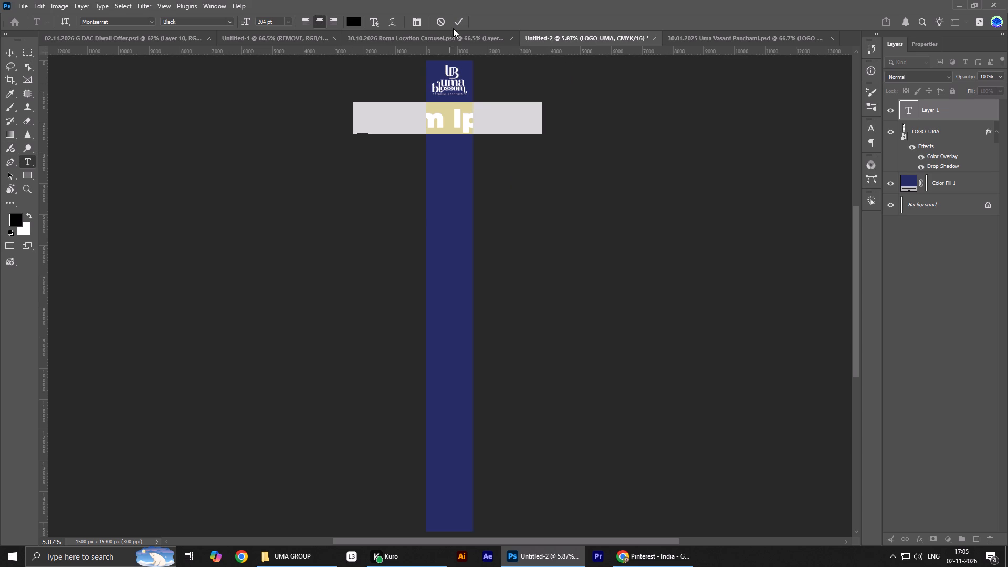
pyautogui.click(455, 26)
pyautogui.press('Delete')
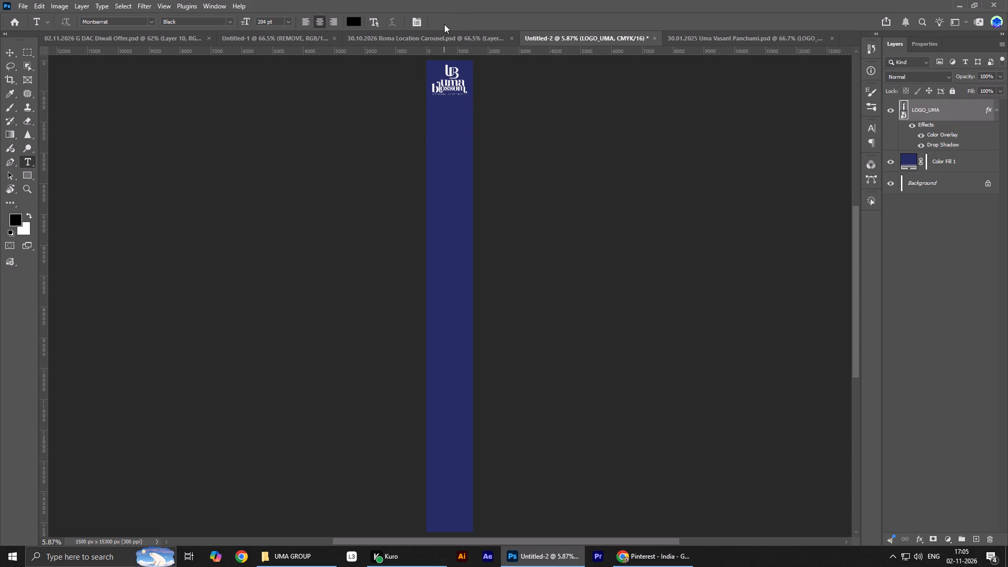
# Add vertical text reading UMA BLOSSOM on the banner with the Vertical Type tool.
pyautogui.click(27, 155)
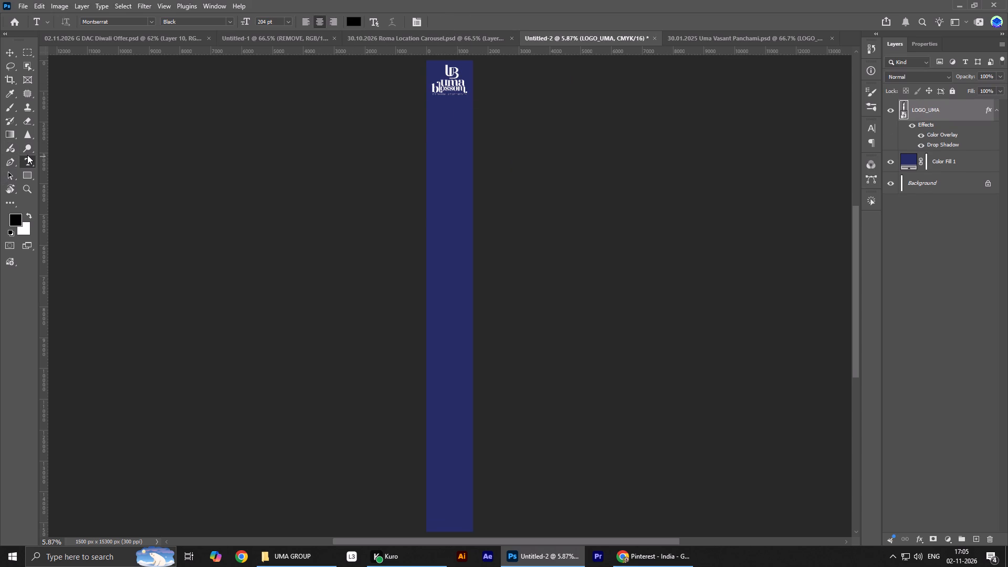
pyautogui.click(67, 165)
pyautogui.click(25, 164)
pyautogui.click(51, 173)
pyautogui.click(447, 121)
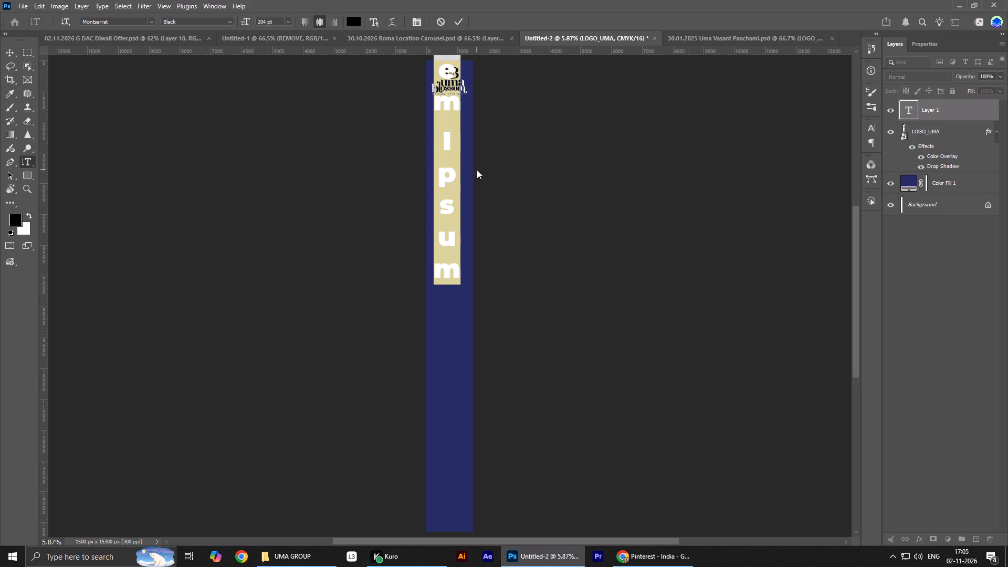
pyautogui.write('UMA')
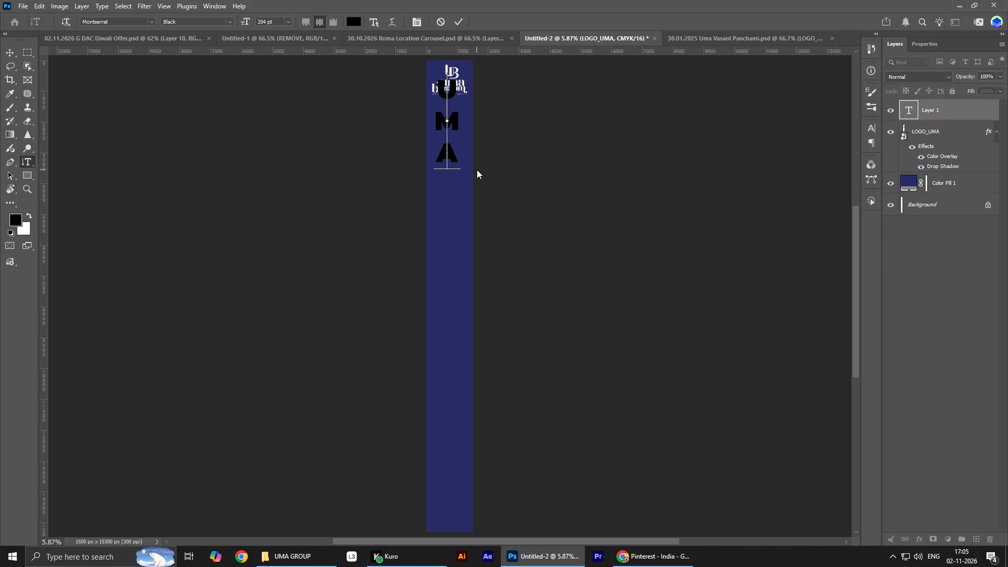
pyautogui.hotkey('shift', 'Return')
pyautogui.press('BackSpace')
pyautogui.press('space')
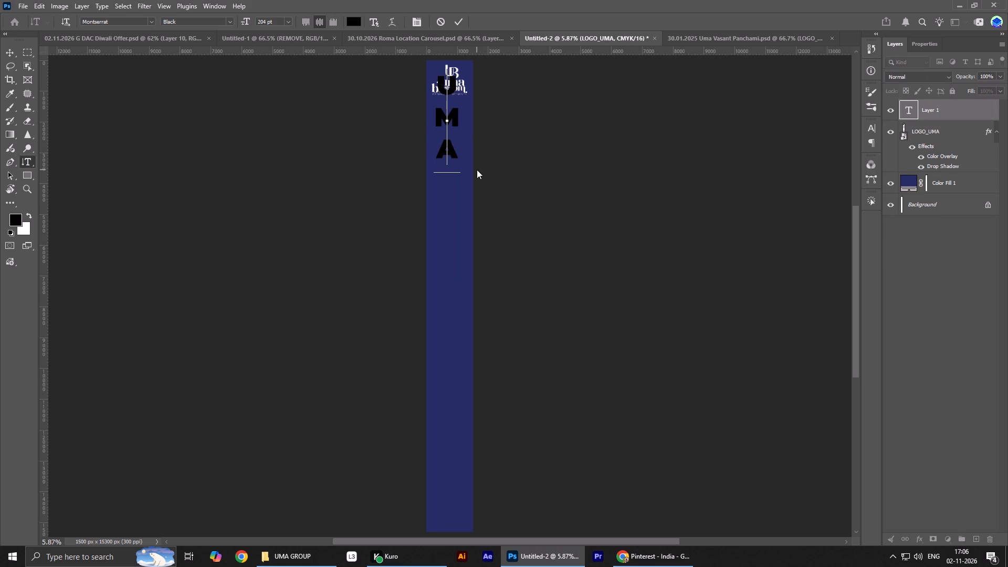
pyautogui.write('Blo')
pyautogui.press('BackSpace')
pyautogui.press('BackSpace')
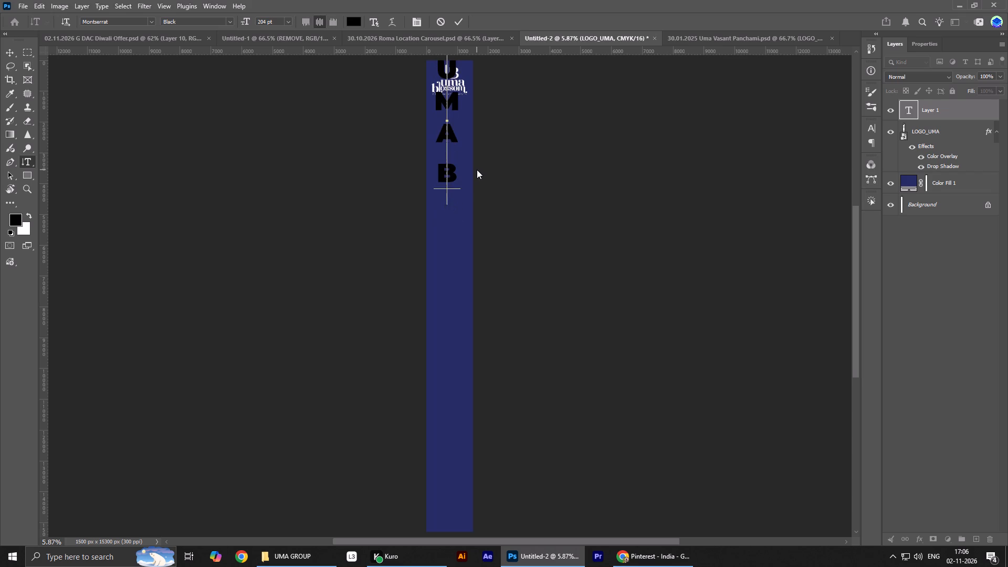
pyautogui.write('LOSSOM')
pyautogui.click(463, 14)
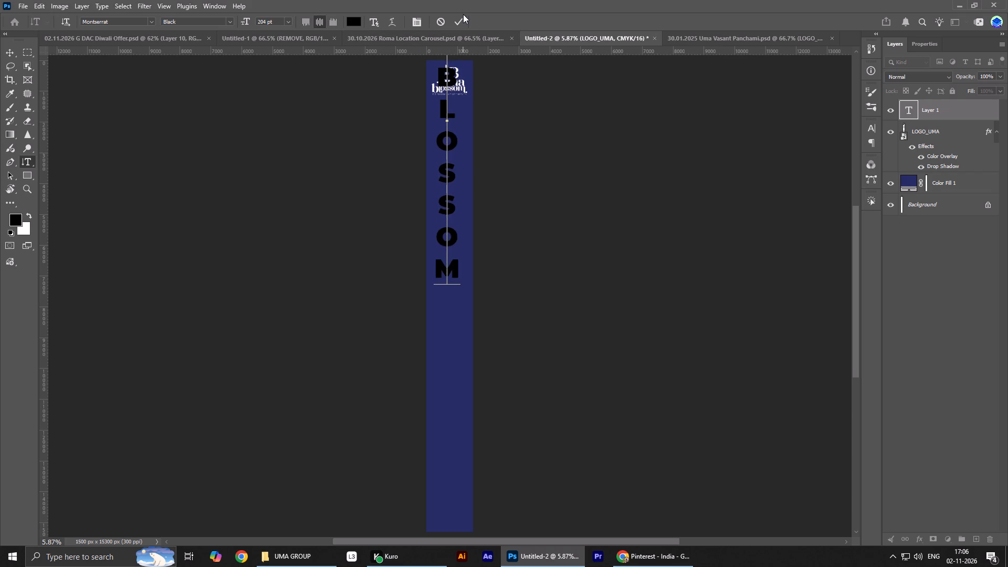
pyautogui.click(458, 18)
# Centre the UMA BLOSSOM text horizontally on the banner and move it down so it starts below the logo.
pyautogui.click(4, 54)
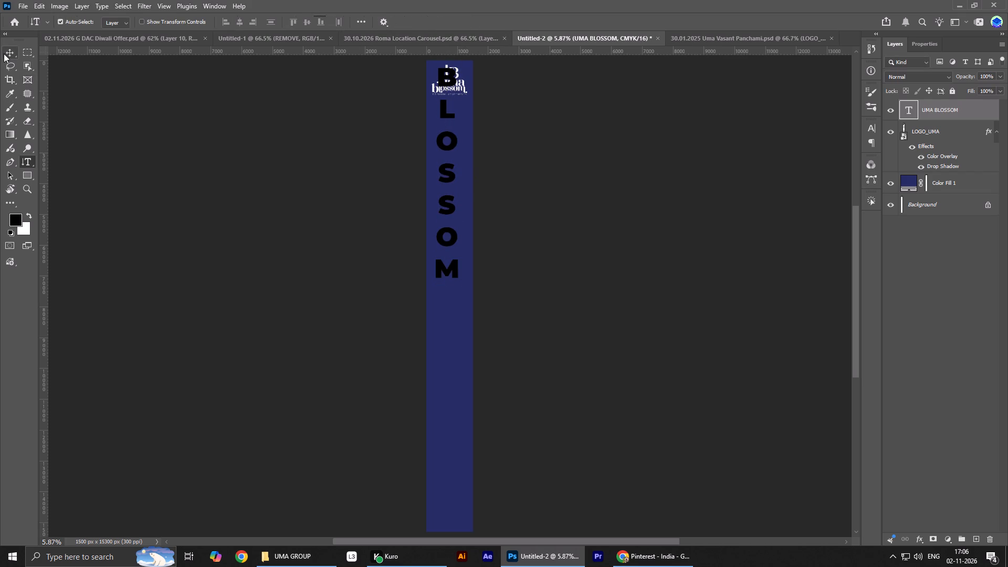
pyautogui.hotkey('ctrl', 'a')
pyautogui.tripleClick(236, 21)
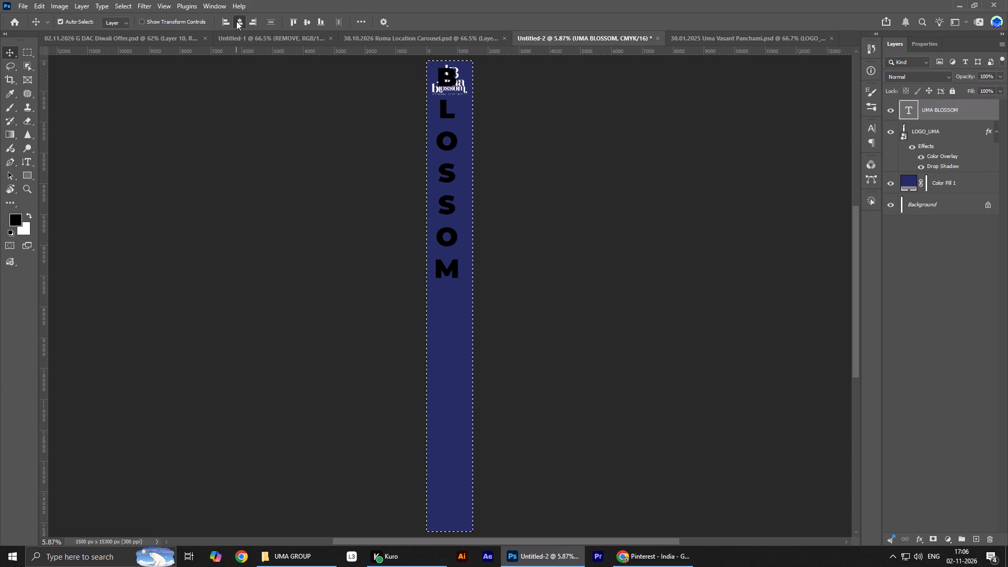
pyautogui.hotkey('ctrl', 'd')
pyautogui.hotkey('ctrl', 't')
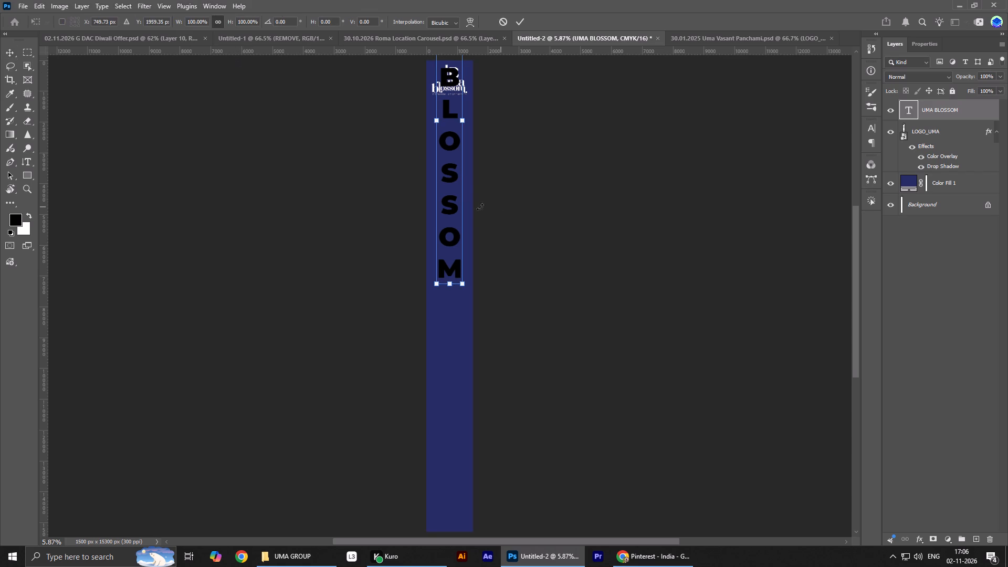
pyautogui.moveTo(450, 170); pyautogui.dragTo(445, 268)
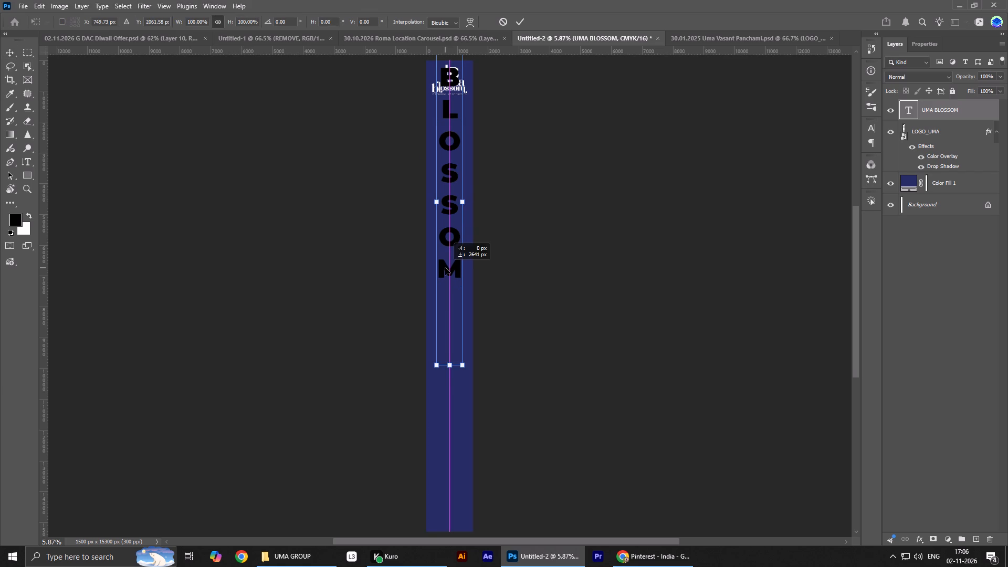
pyautogui.moveTo(445, 268); pyautogui.dragTo(435, 360)
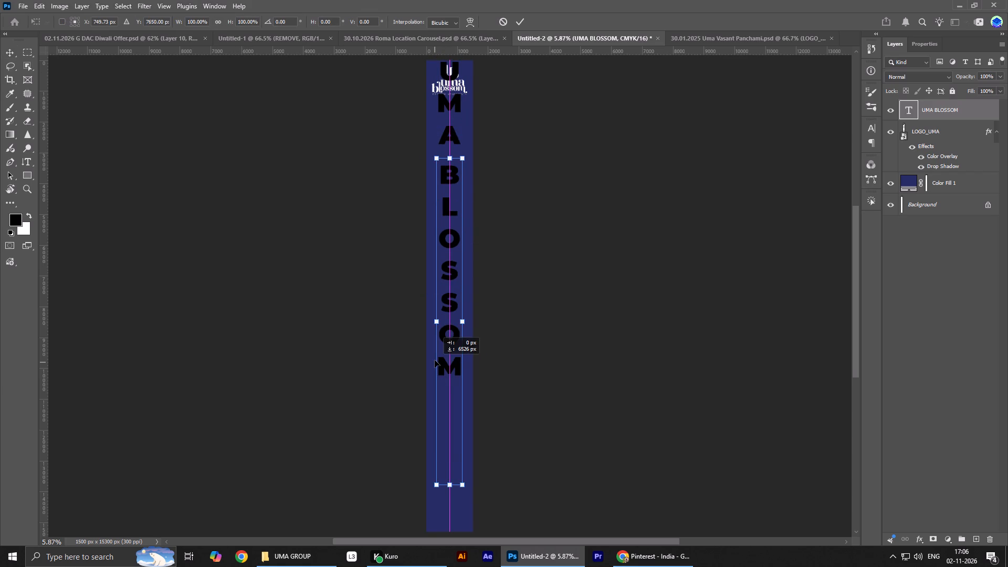
pyautogui.moveTo(435, 360); pyautogui.dragTo(435, 322)
pyautogui.press('Return')
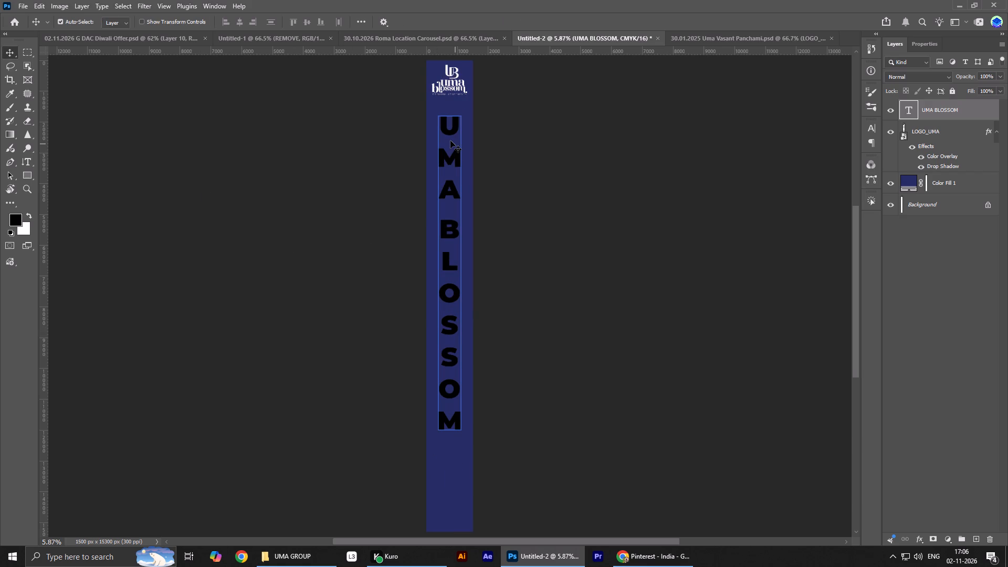
# Nudge the UMA BLOSSOM text up about 210 px, closer to the logo.
pyautogui.hotkey('shift', 'Up')
pyautogui.hotkey('shift', 'Up')
pyautogui.hotkey('shift', 'Up')
pyautogui.hotkey('shift', 'Up')
pyautogui.hotkey('shift', 'Up')
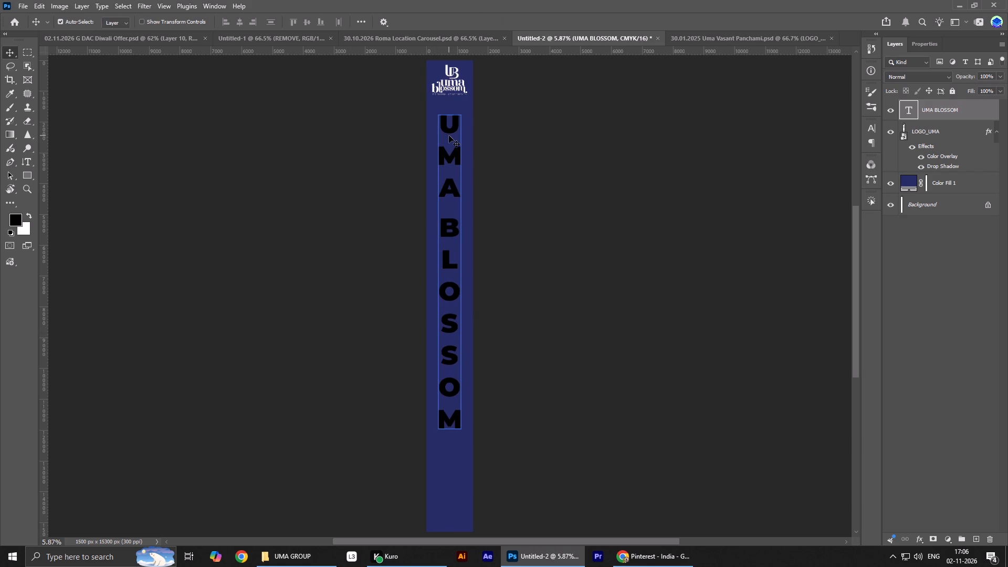
pyautogui.hotkey('shift', 'Up')
pyautogui.hotkey('shift', 'Up')
pyautogui.hotkey('shift', 'Up')
pyautogui.hotkey('shift', 'Up')
pyautogui.hotkey('shift', 'Up')
pyautogui.hotkey('shift', 'Up')
pyautogui.hotkey('shift', 'Up')
pyautogui.hotkey('shift', 'Up')
pyautogui.hotkey('shift', 'Up')
pyautogui.hotkey('shift', 'Up')
pyautogui.hotkey('shift', 'Up')
pyautogui.hotkey('shift', 'Up')
pyautogui.hotkey('shift', 'Up')
pyautogui.hotkey('shift', 'Up')
pyautogui.hotkey('shift', 'Up')
pyautogui.hotkey('shift', 'Up')
pyautogui.hotkey('shift', 'Up')
pyautogui.hotkey('shift', 'Down')
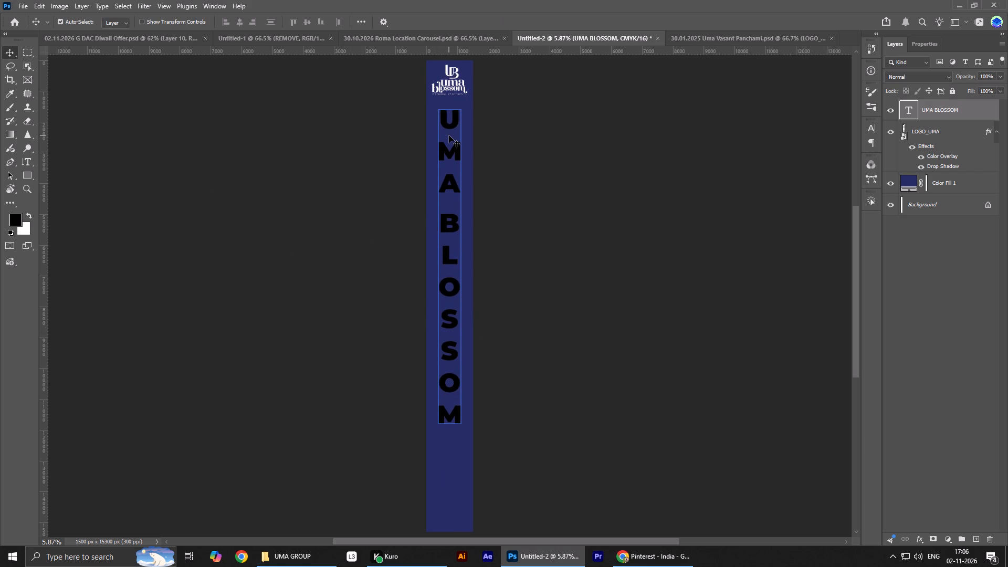
# Hide the rulers and scale the UMA BLOSSOM text proportionally to about 128%, filling the banner's height below the logo.
pyautogui.hotkey('ctrl', 'r')
pyautogui.hotkey('ctrl', 't')
pyautogui.press('t')
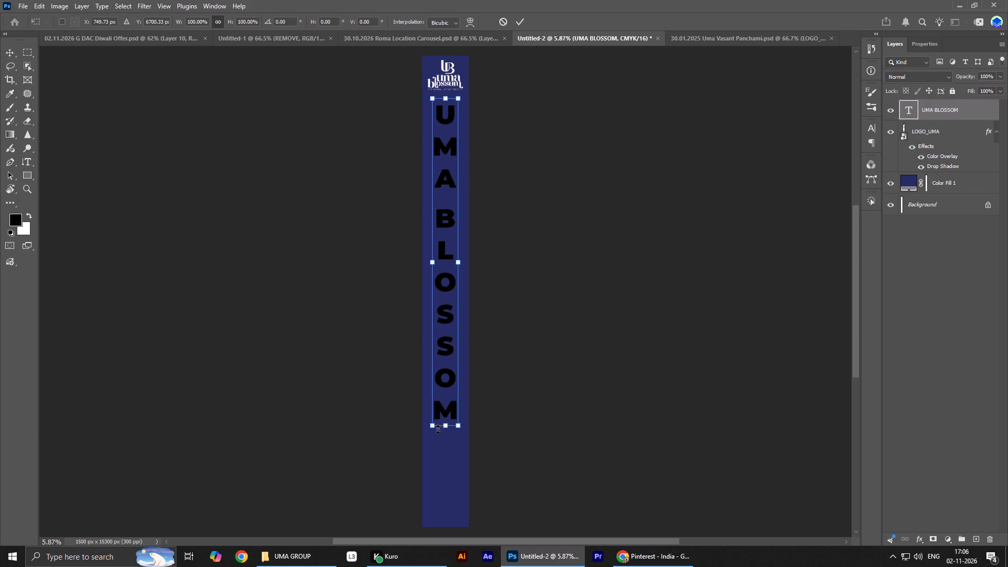
pyautogui.keyDown('shift'); pyautogui.moveTo(443, 428); pyautogui.dragTo(444, 496); pyautogui.keyUp('shift')
pyautogui.hotkey('ctrl', 'z')
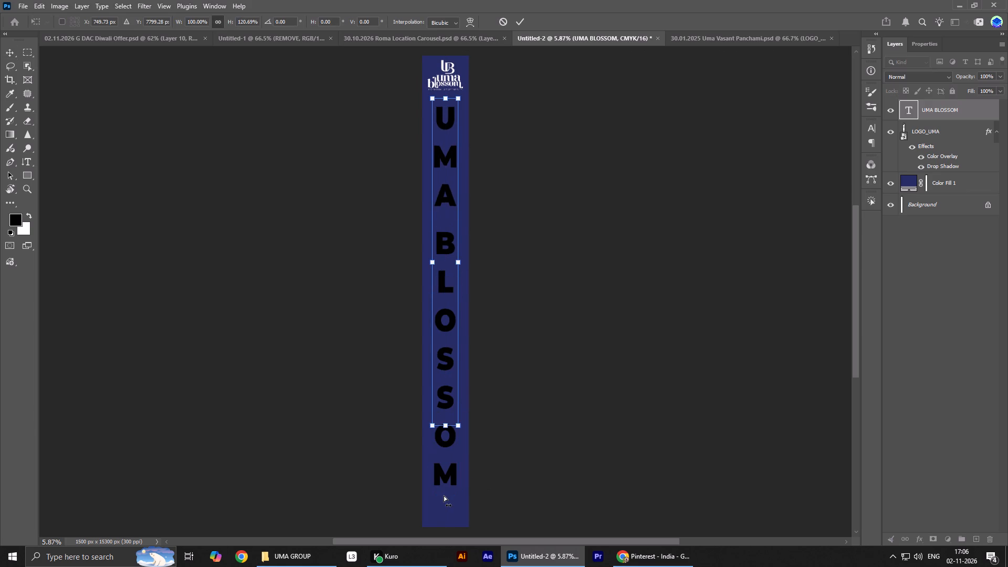
pyautogui.moveTo(446, 427); pyautogui.dragTo(446, 464)
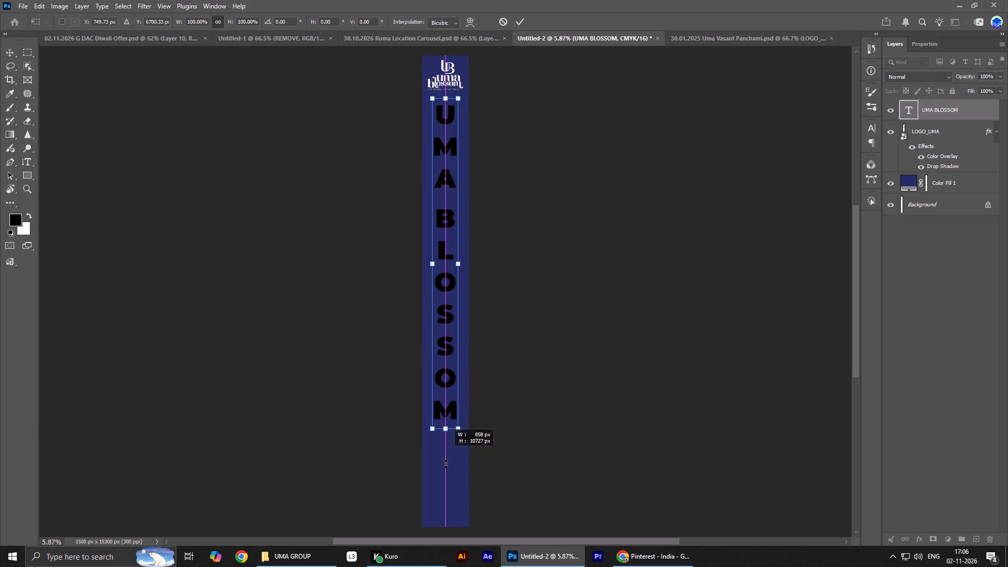
pyautogui.moveTo(446, 464); pyautogui.dragTo(443, 531)
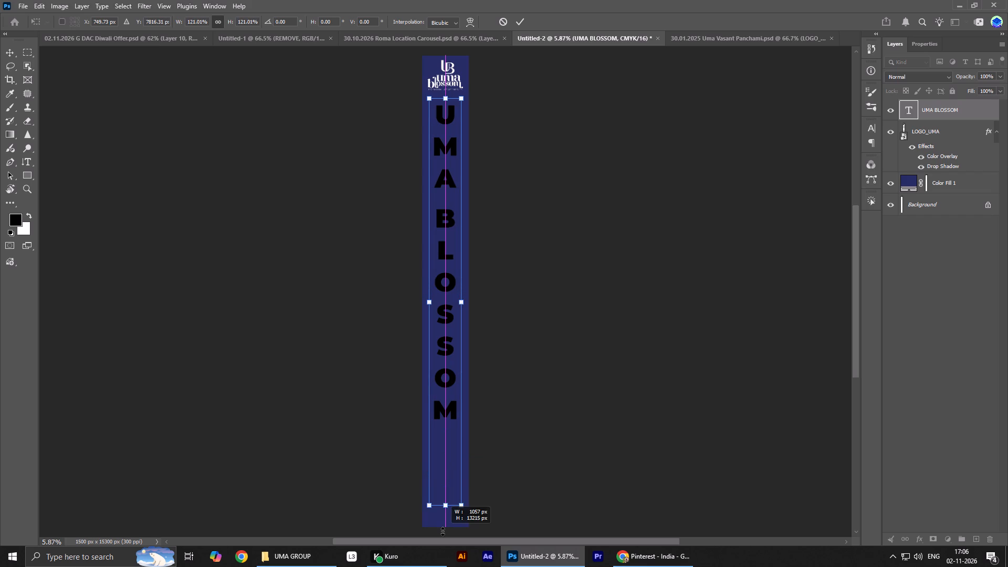
pyautogui.moveTo(443, 531); pyautogui.dragTo(453, 518)
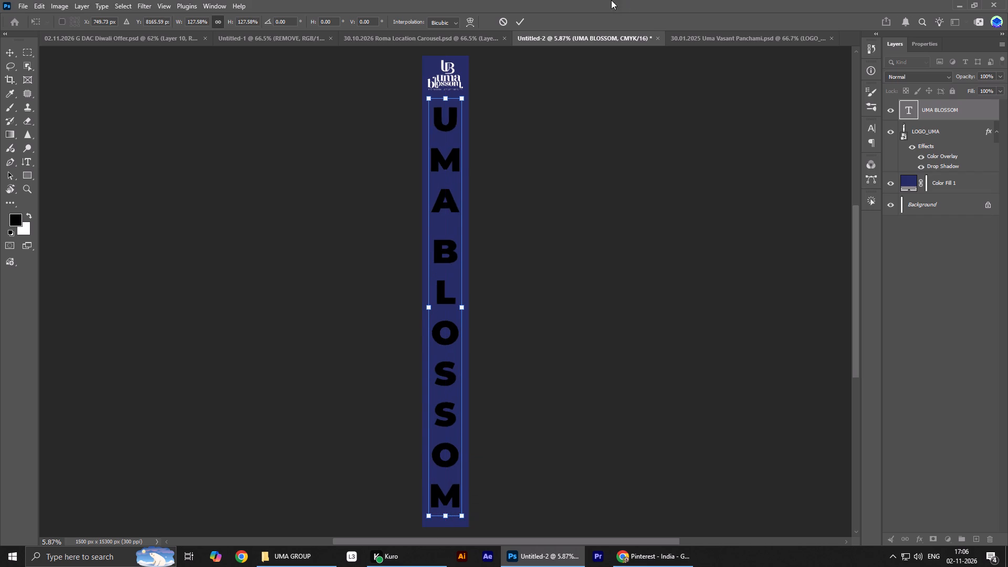
pyautogui.moveTo(482, 144); pyautogui.dragTo(381, 501)
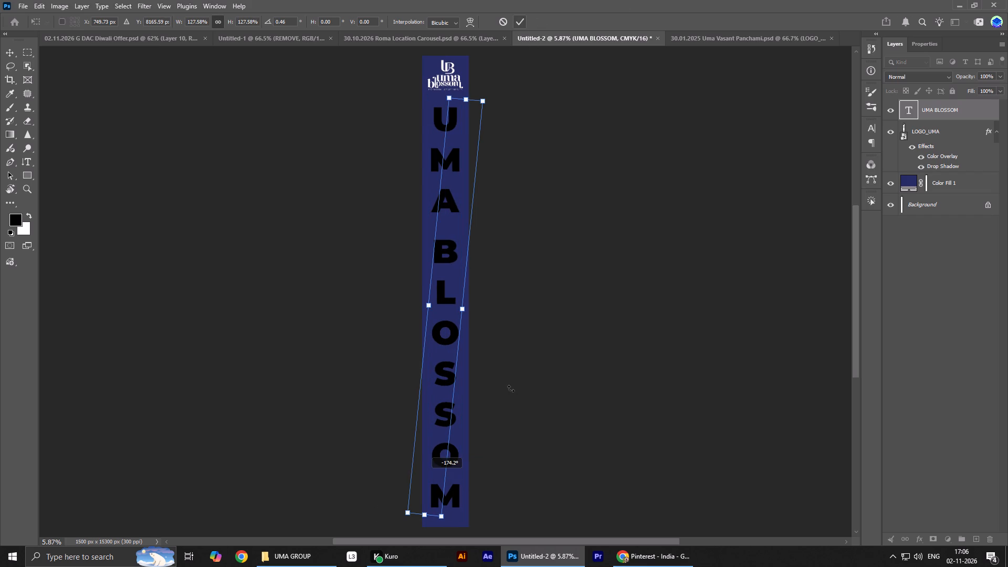
pyautogui.hotkey('ctrl', 'z')
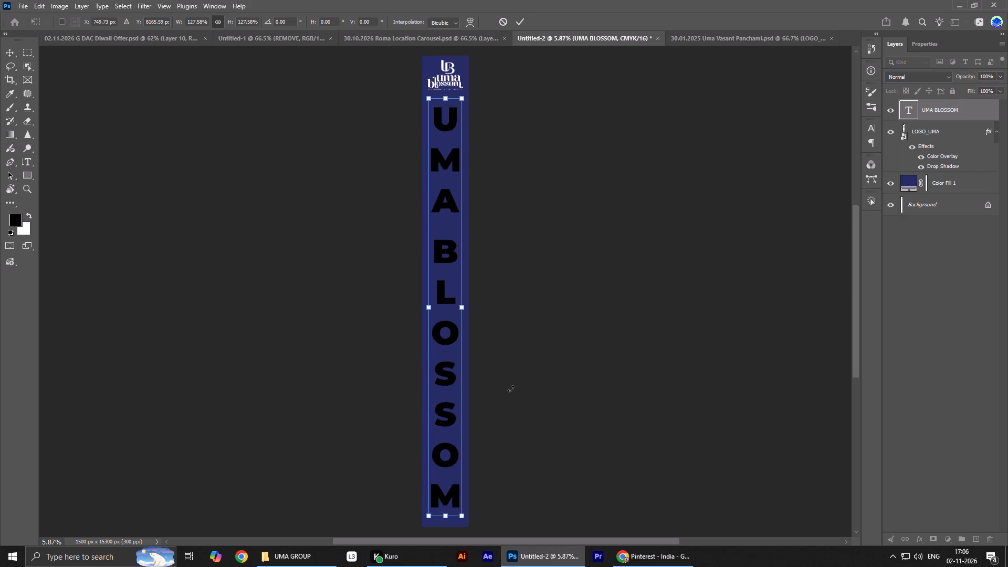
pyautogui.press('Return')
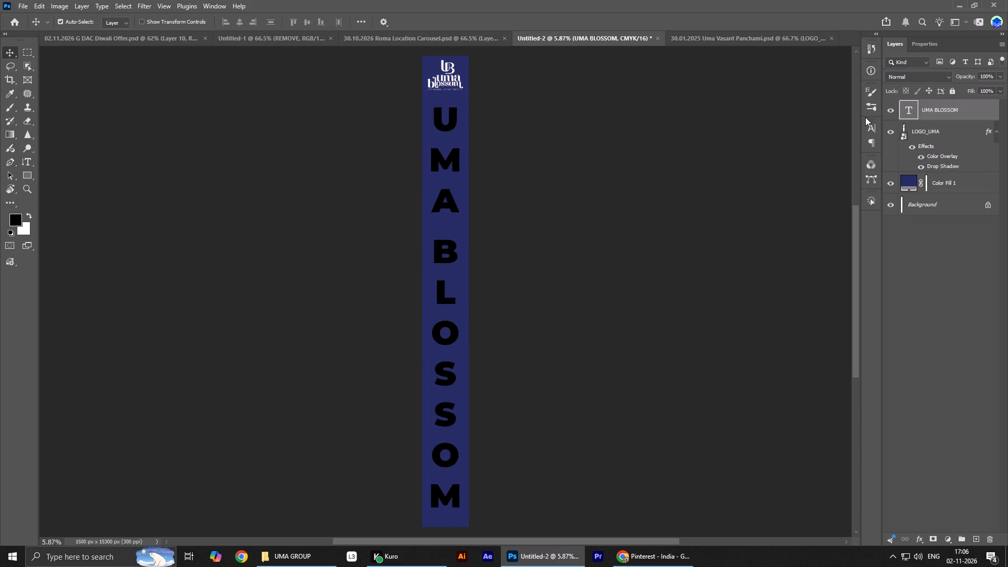
# Change the UMA BLOSSOM text's font to Khand Bold.
pyautogui.click(874, 129)
pyautogui.click(789, 144)
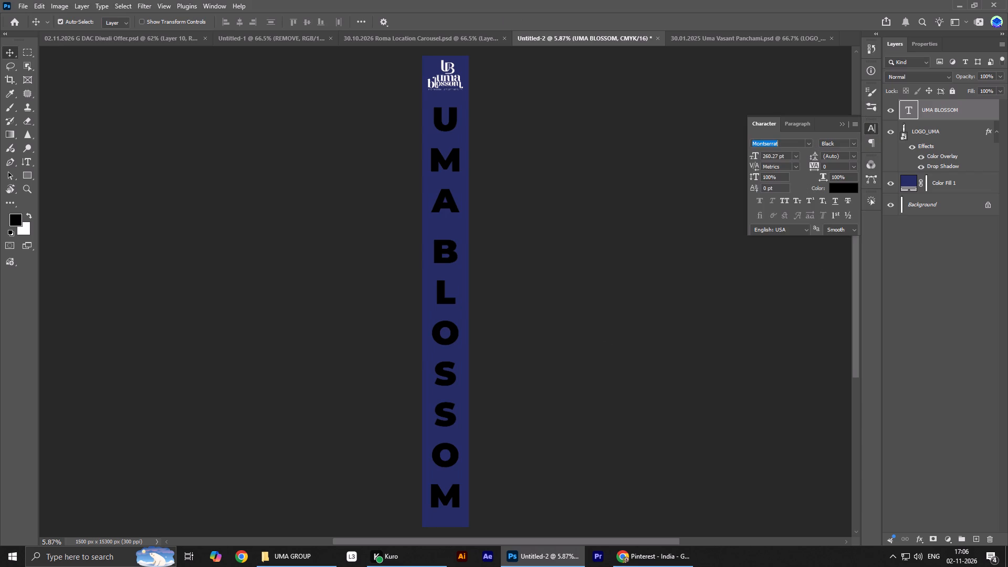
pyautogui.write('khand')
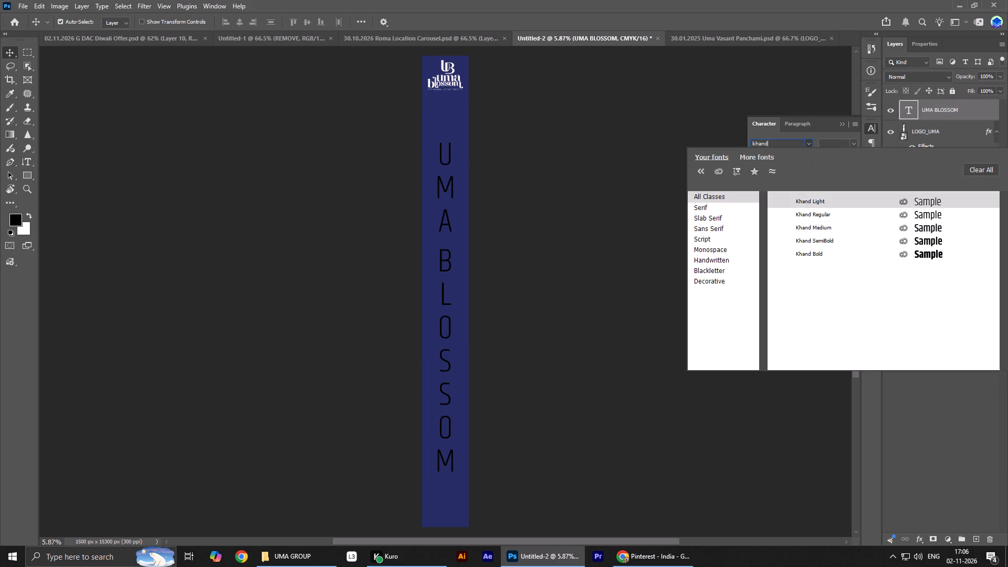
pyautogui.click(815, 256)
# Set the UMA BLOSSOM text colour to white.
pyautogui.click(841, 184)
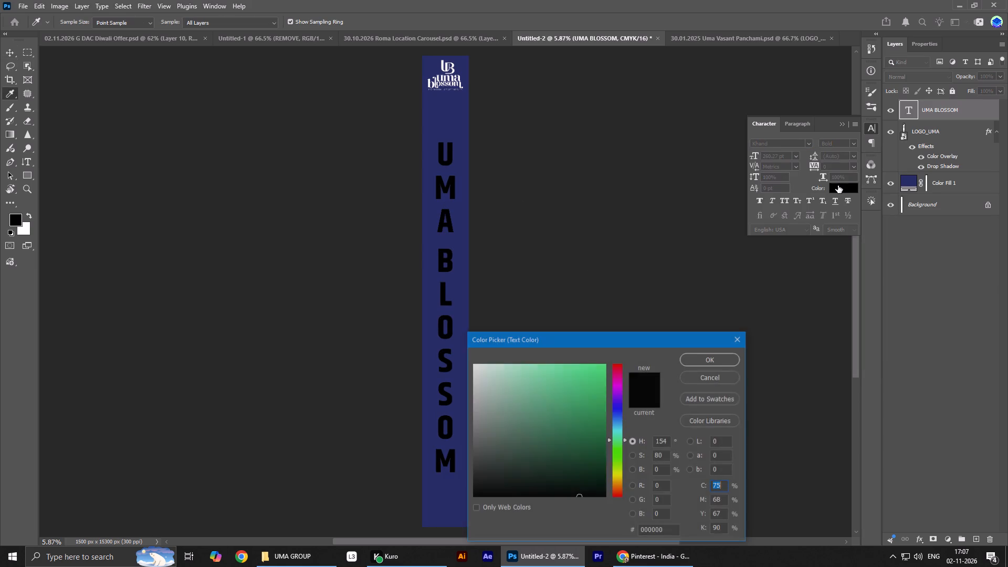
pyautogui.moveTo(522, 396); pyautogui.dragTo(359, 308)
pyautogui.click(721, 361)
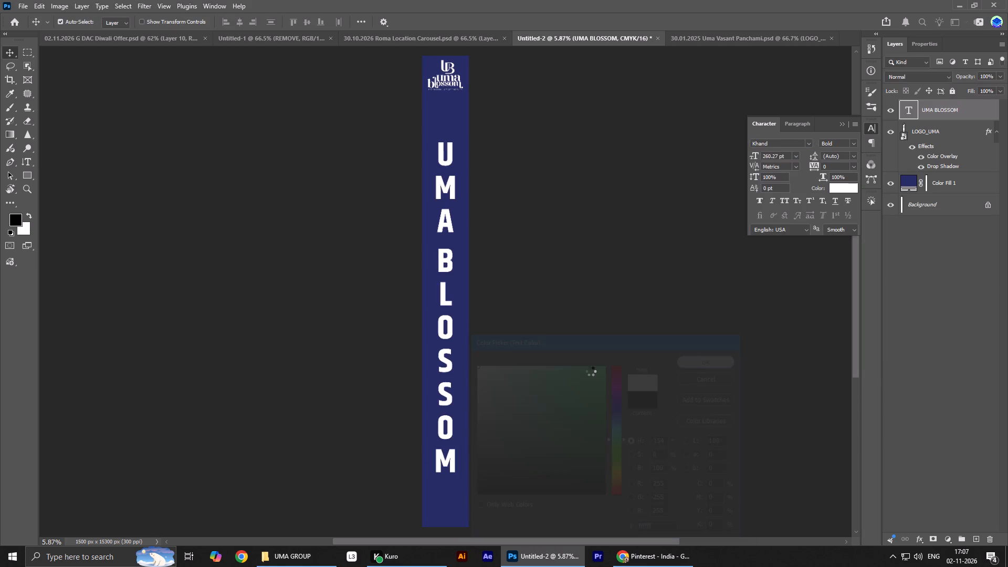
# Scale the UMA BLOSSOM text up proportionally to about 321 pt, filling the space from below the logo to near the banner's bottom edge.
pyautogui.hotkey('ctrl', 't')
pyautogui.moveTo(445, 138); pyautogui.dragTo(446, 103)
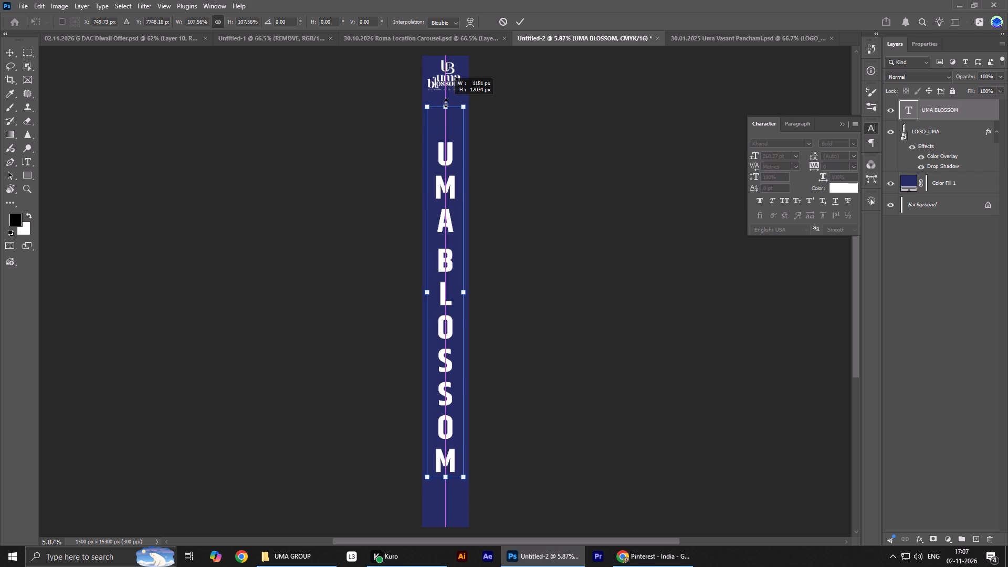
pyautogui.moveTo(446, 103); pyautogui.dragTo(446, 100)
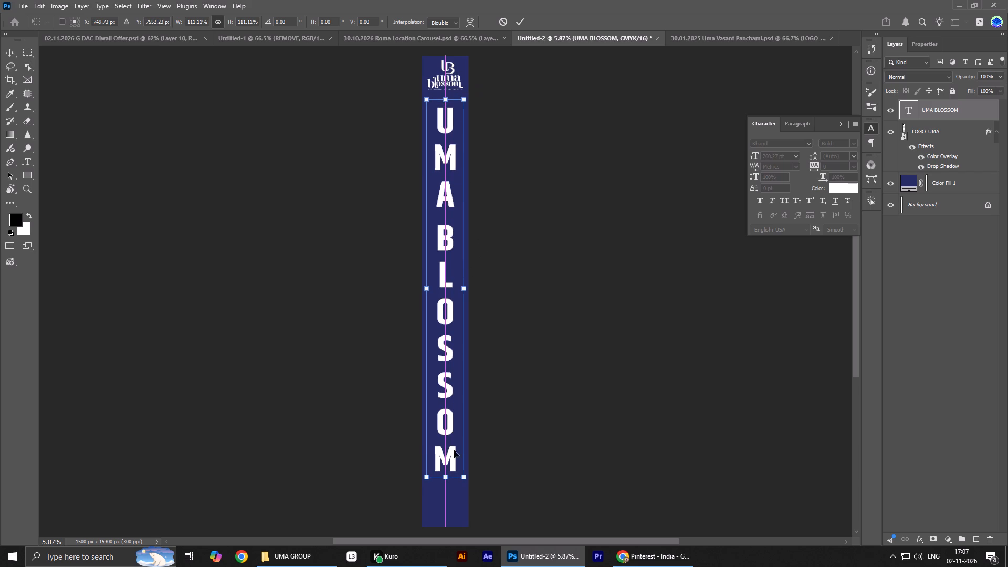
pyautogui.moveTo(446, 478); pyautogui.dragTo(446, 502)
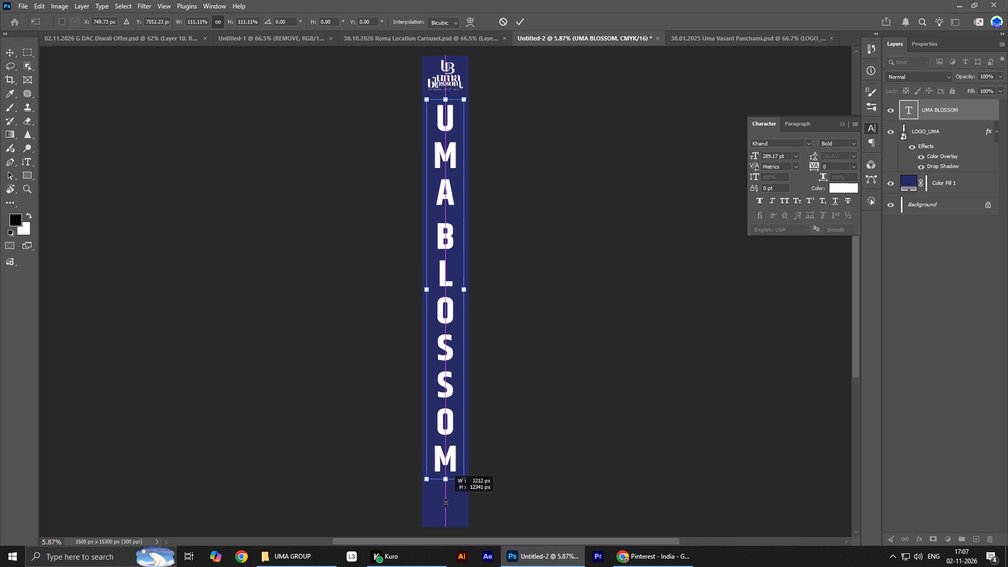
pyautogui.moveTo(446, 502); pyautogui.dragTo(446, 517)
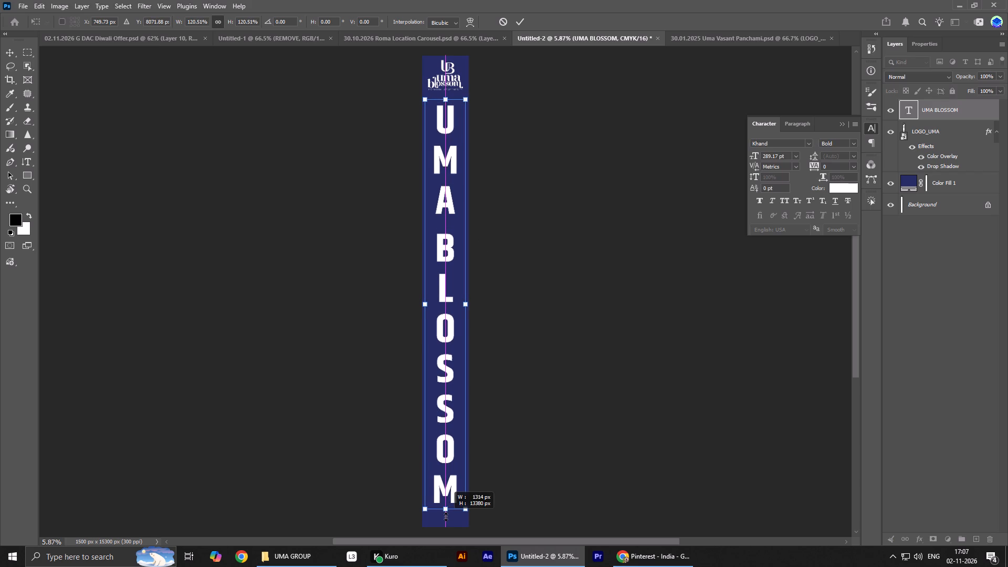
pyautogui.moveTo(446, 517); pyautogui.dragTo(447, 519)
pyautogui.press('Return')
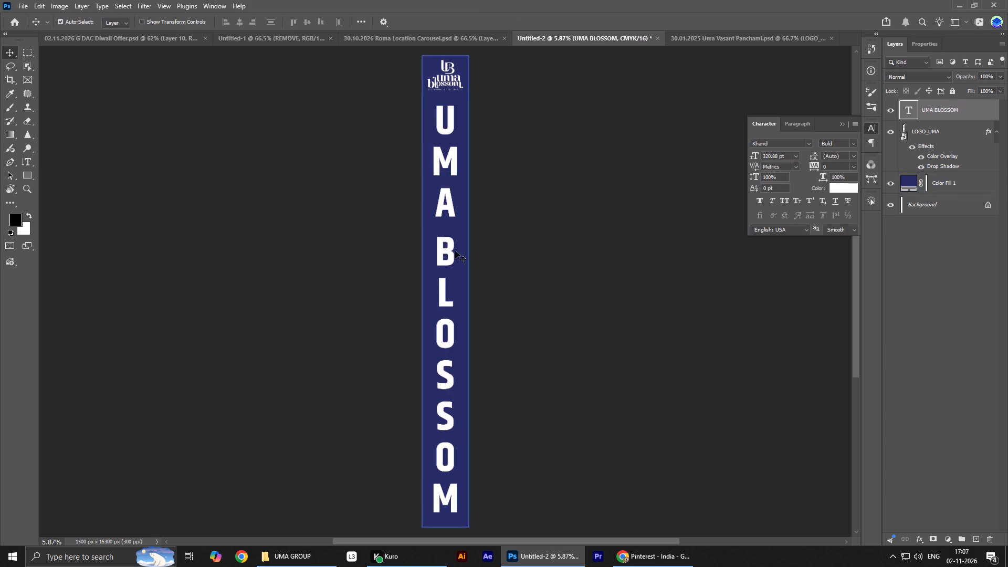
# Set the tracking of the letters UMA in the vertical UMA BLOSSOM text to -180.
pyautogui.doubleClick(438, 205)
pyautogui.moveTo(450, 216); pyautogui.dragTo(457, 147)
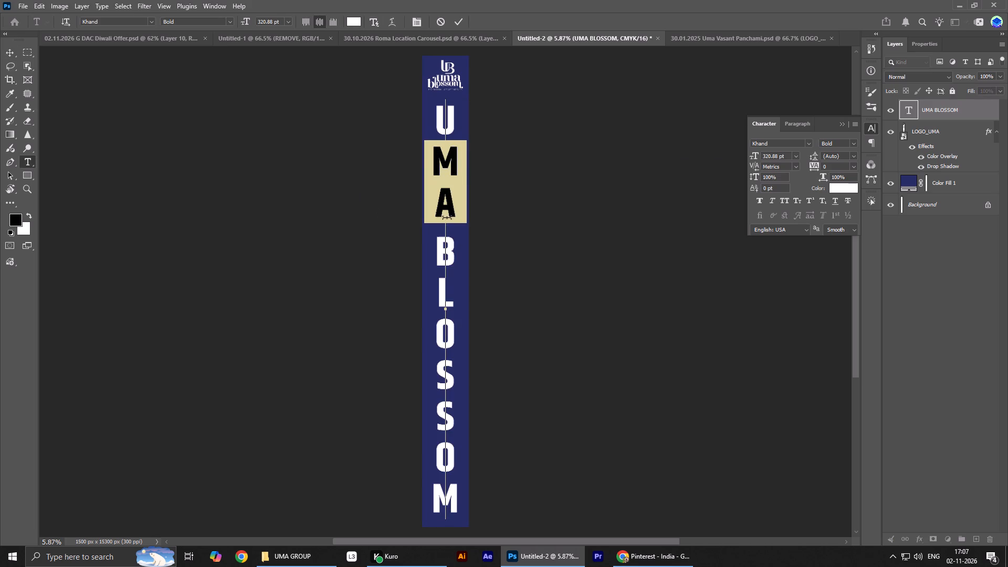
pyautogui.moveTo(447, 217); pyautogui.dragTo(453, 114)
pyautogui.click(809, 167)
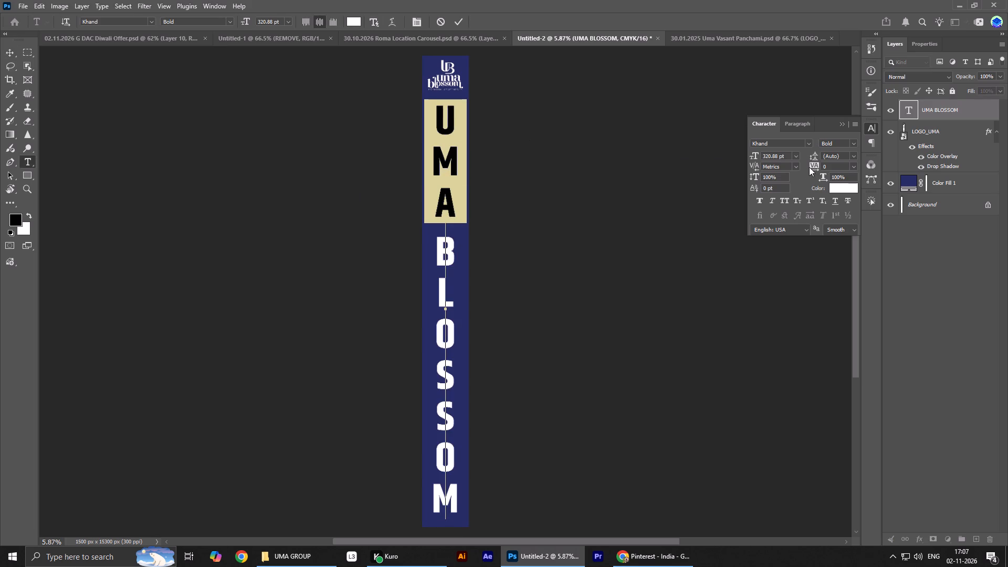
pyautogui.moveTo(813, 167); pyautogui.dragTo(794, 167)
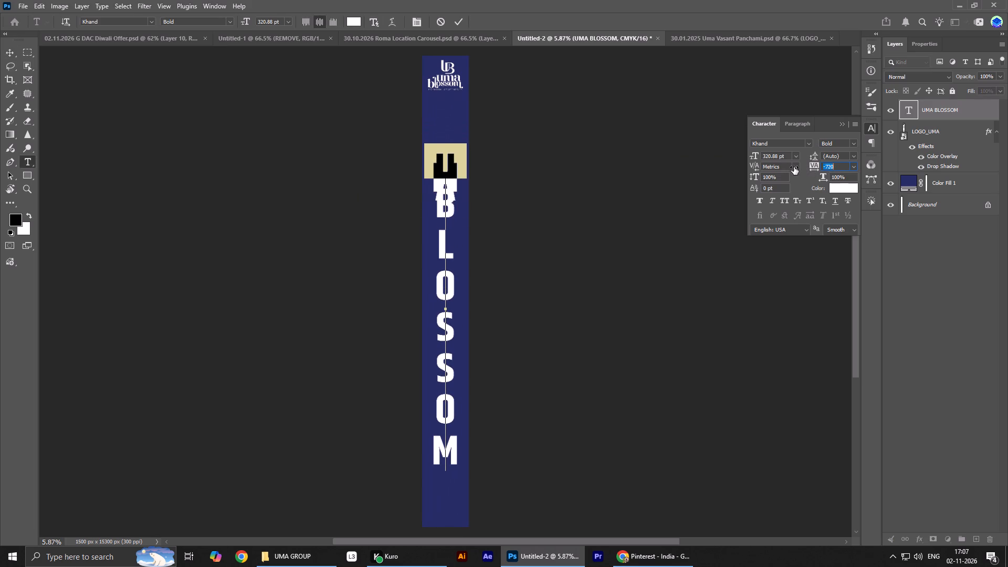
pyautogui.moveTo(794, 167); pyautogui.dragTo(806, 167)
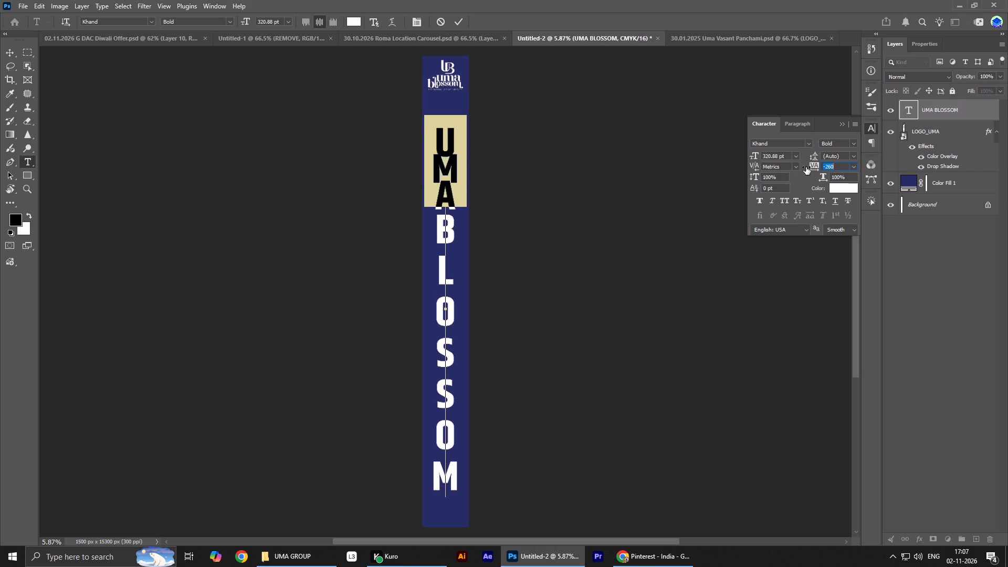
pyautogui.moveTo(806, 167); pyautogui.dragTo(808, 167)
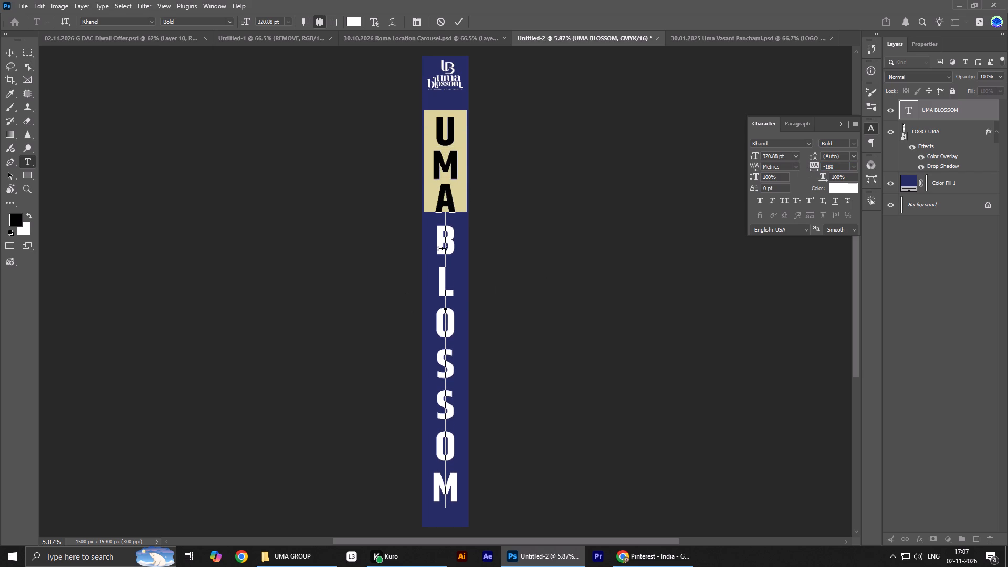
# Set the tracking of the letters BLOSSOM to -180, the same as the word UMA.
pyautogui.moveTo(447, 226); pyautogui.dragTo(455, 517)
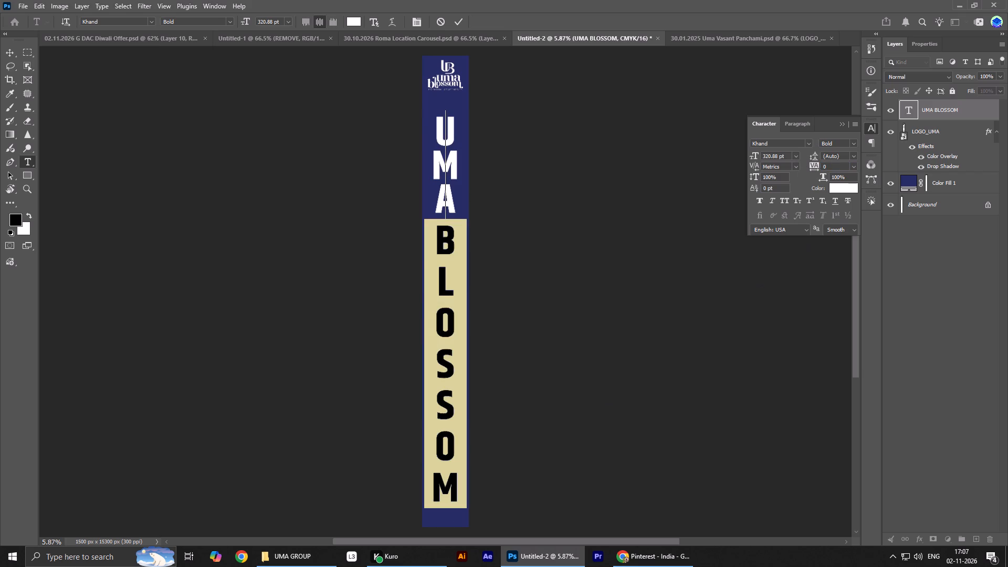
pyautogui.moveTo(819, 164); pyautogui.dragTo(812, 164)
pyautogui.moveTo(440, 244); pyautogui.dragTo(446, 160)
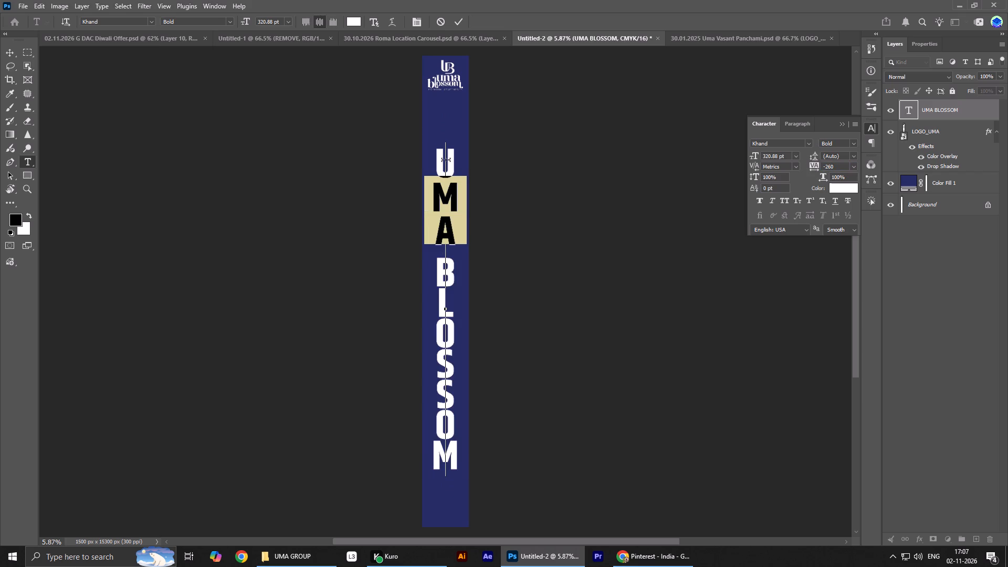
pyautogui.moveTo(446, 160); pyautogui.dragTo(450, 142)
pyautogui.moveTo(440, 259); pyautogui.dragTo(444, 458)
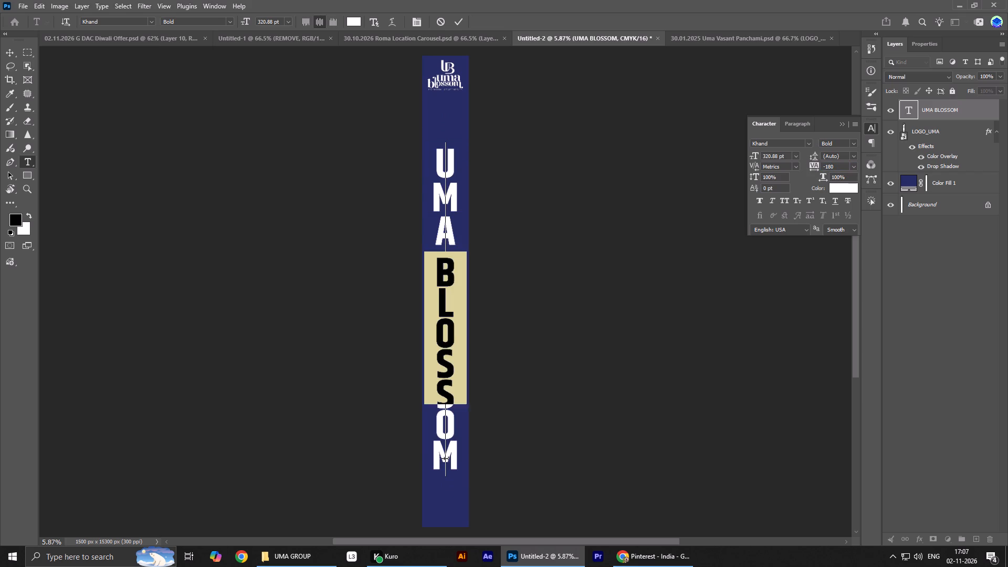
pyautogui.moveTo(444, 458); pyautogui.dragTo(446, 514)
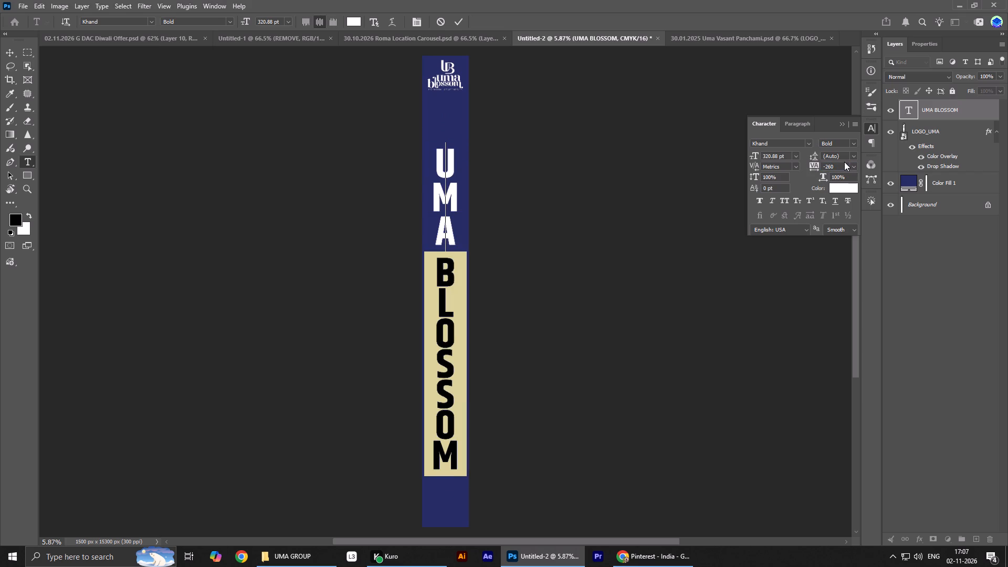
pyautogui.moveTo(835, 165); pyautogui.dragTo(815, 170)
pyautogui.write('-180')
pyautogui.press('Return')
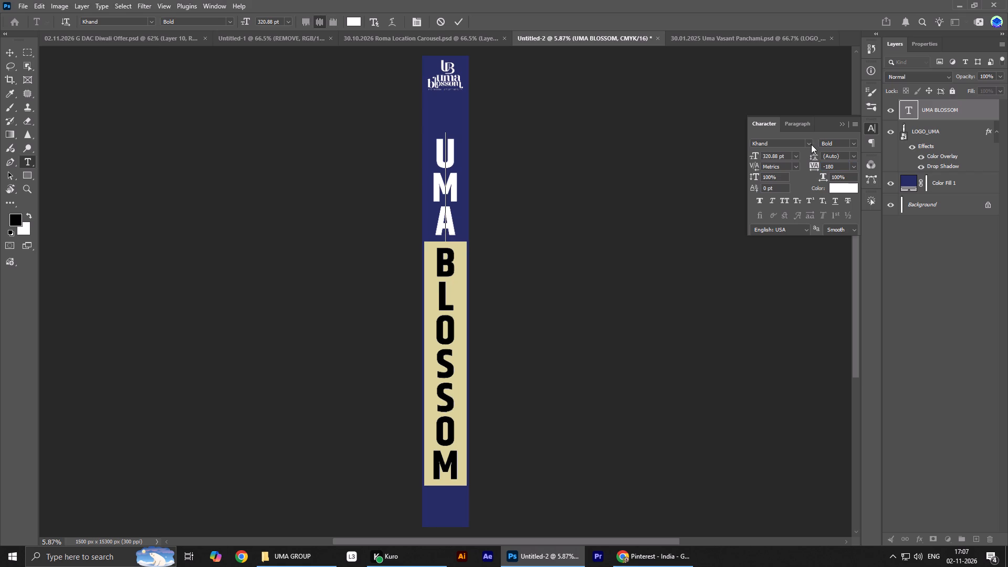
# Widen the gap between UMA and BLOSSOM by setting the space character's tracking to 280.
pyautogui.click(460, 243)
pyautogui.moveTo(445, 244); pyautogui.dragTo(449, 230)
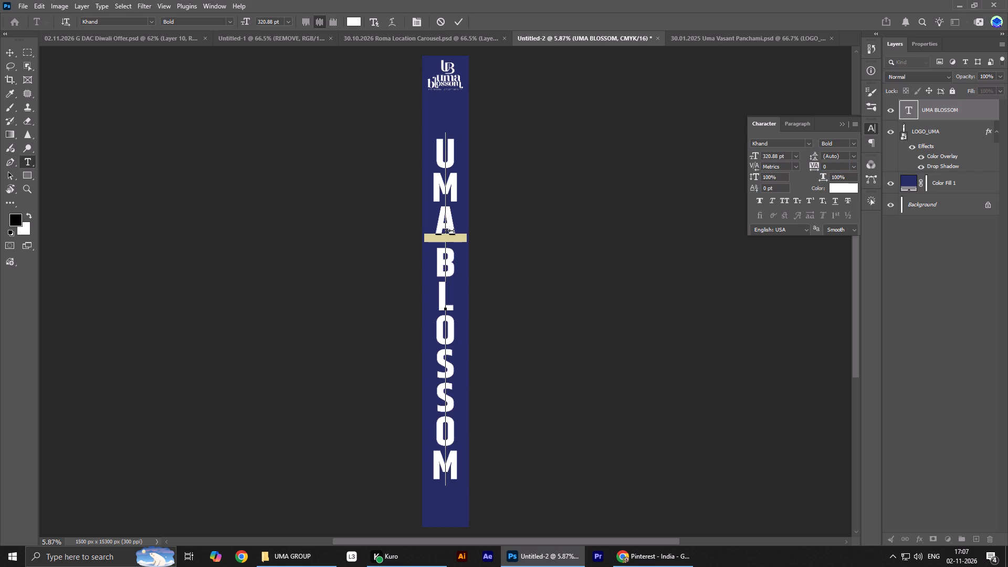
pyautogui.moveTo(449, 230); pyautogui.dragTo(449, 228)
pyautogui.moveTo(812, 166); pyautogui.dragTo(819, 165)
pyautogui.rightClick(819, 165)
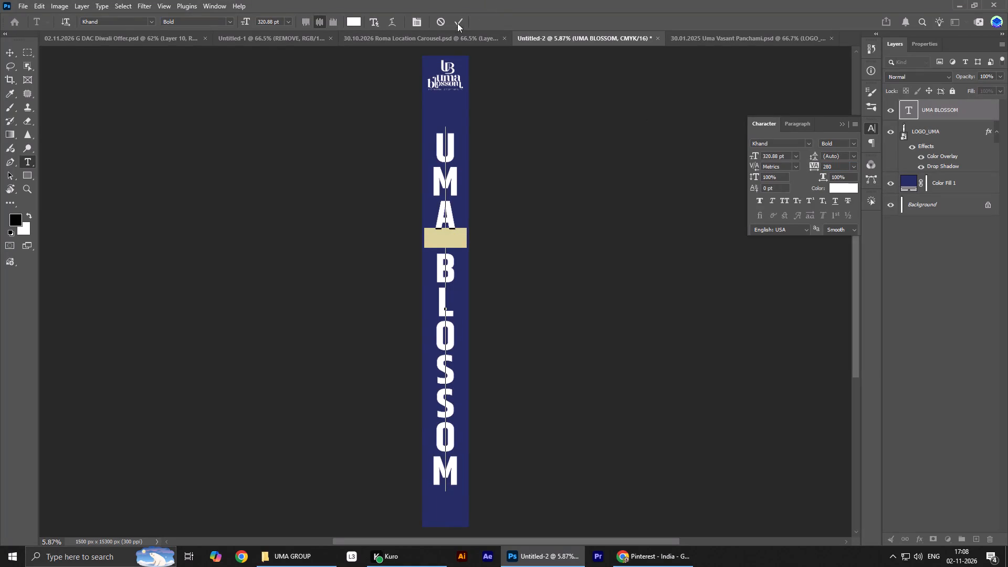
pyautogui.click(457, 23)
# Scale the UMA BLOSSOM text up proportionally to about 115%, stretching from just below the logo to near the banner's bottom edge.
pyautogui.hotkey('ctrl', 't')
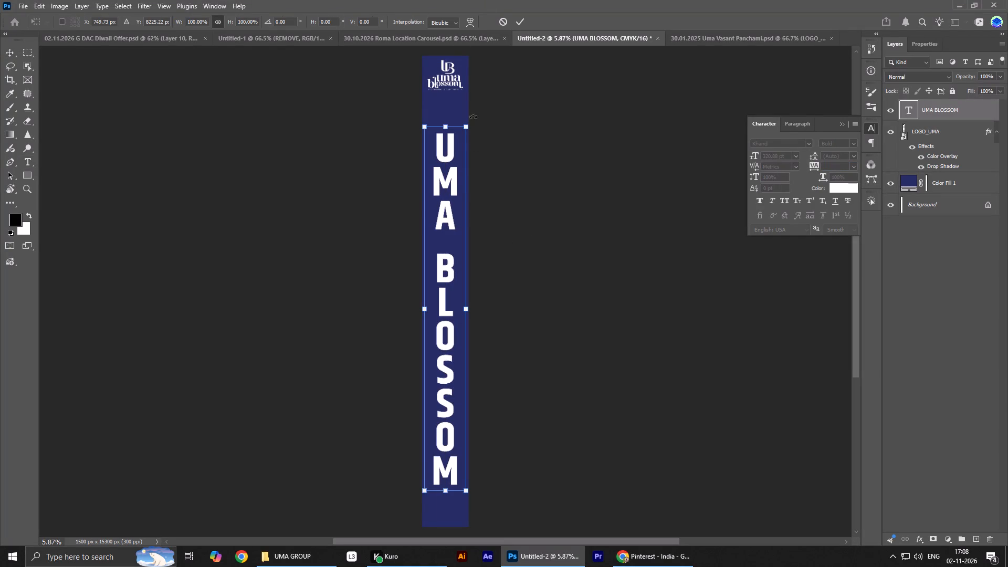
pyautogui.moveTo(450, 128); pyautogui.dragTo(458, 100)
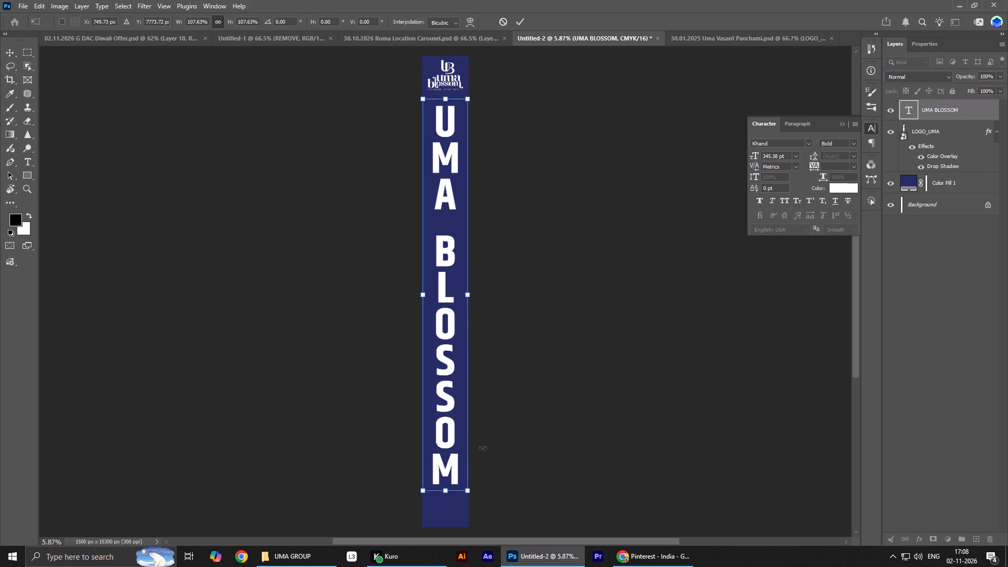
pyautogui.moveTo(444, 495); pyautogui.dragTo(441, 523)
pyautogui.press('Return')
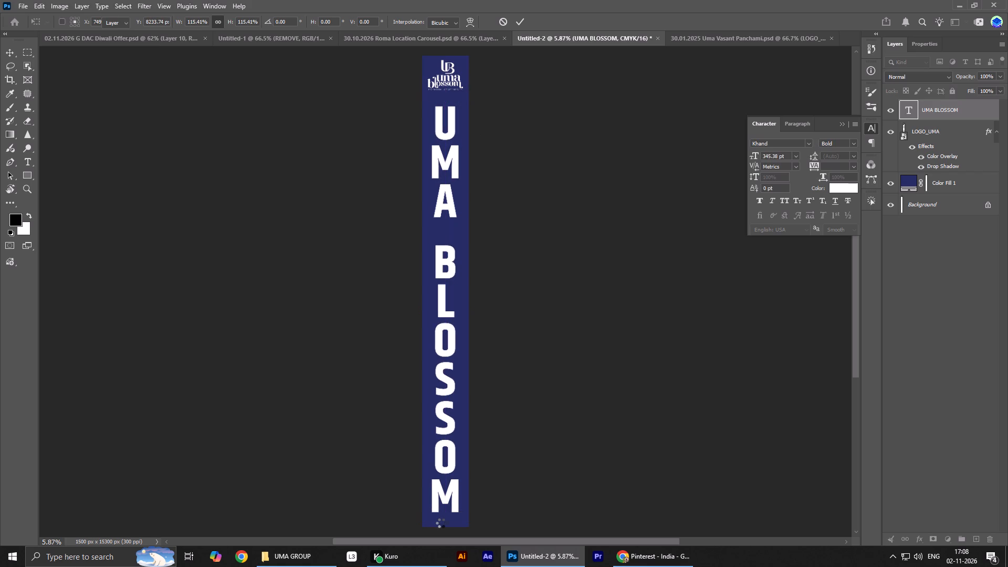
pyautogui.keyDown('alt'); pyautogui.scroll(-2, 482, 235); pyautogui.keyUp('alt')
pyautogui.keyDown('alt'); pyautogui.scroll(1, 482, 235); pyautogui.keyUp('alt')
pyautogui.keyDown('alt'); pyautogui.scroll(-2, 482, 235); pyautogui.keyUp('alt')
pyautogui.hotkey('ctrl', '0')
pyautogui.hotkey('ctrl', '0')
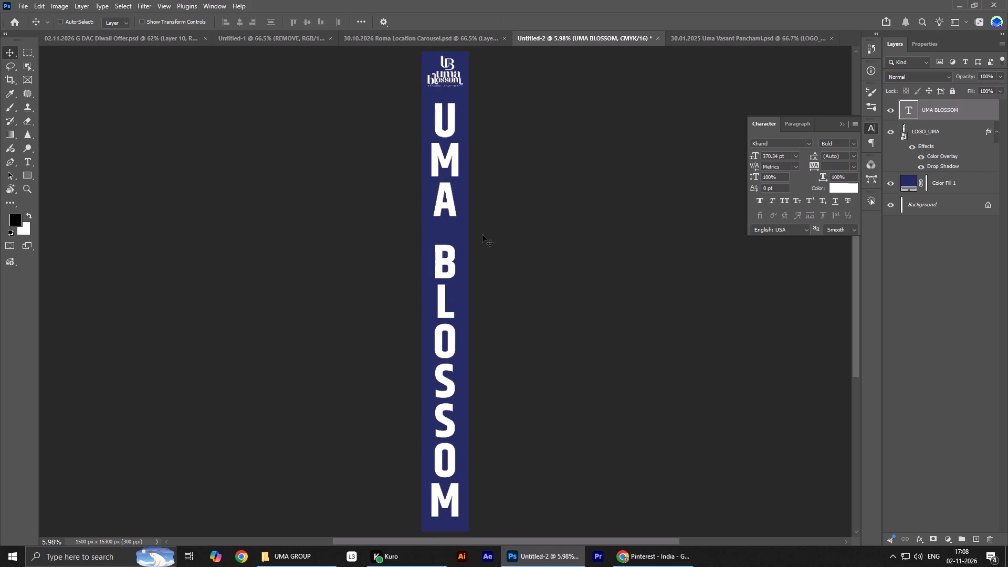
# Nudge the LOGO_UMA layer down slightly from the banner's top edge.
pyautogui.click(968, 139)
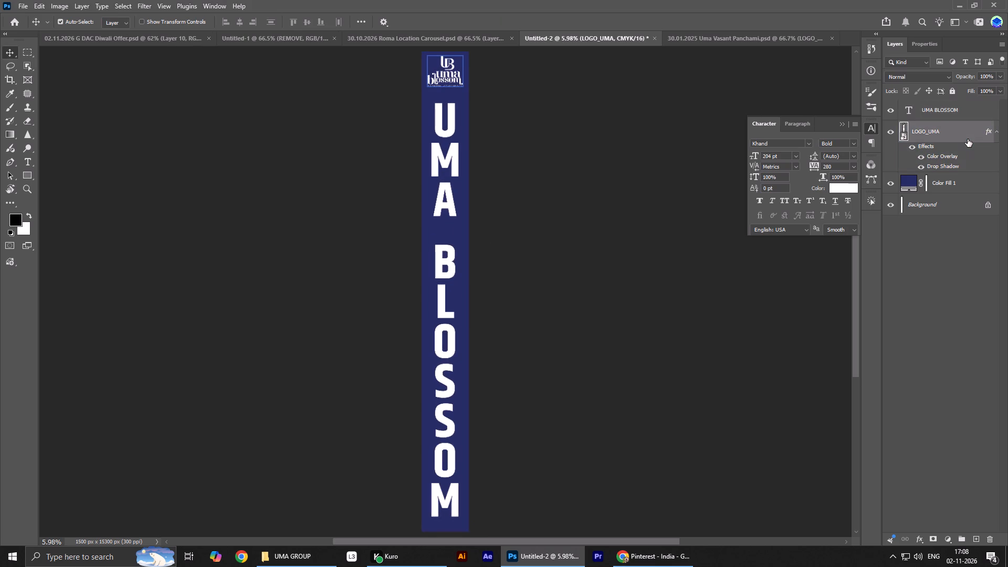
pyautogui.hotkey('shift', 'Down')
pyautogui.hotkey('shift', 'Down')
pyautogui.hotkey('shift', 'Down')
pyautogui.hotkey('shift', 'Down')
pyautogui.hotkey('shift', 'Down')
pyautogui.hotkey('shift', 'Down')
pyautogui.hotkey('shift', 'Down')
pyautogui.hotkey('shift', 'Down')
pyautogui.hotkey('shift', 'Down')
pyautogui.hotkey('shift', 'Down')
pyautogui.hotkey('shift', 'Down')
pyautogui.hotkey('shift', 'Down')
pyautogui.hotkey('shift', 'Down')
pyautogui.hotkey('shift', 'Down')
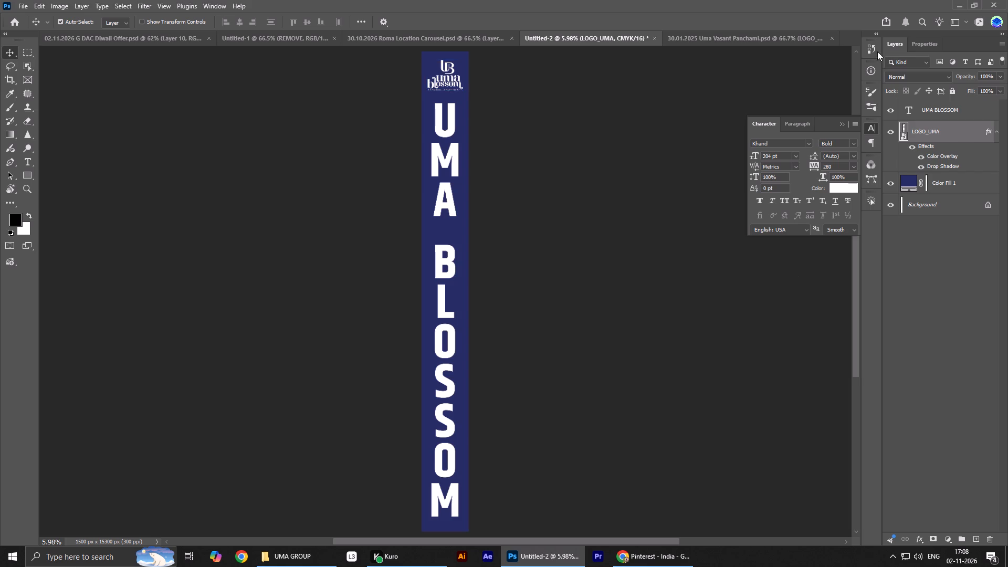
# Inspect the banner up close and in full, checking the logo's placement and the spacing of the UMA BLOSSOM text.
pyautogui.keyDown('alt'); pyautogui.scroll(3, 408, 67); pyautogui.keyUp('alt')
pyautogui.keyDown('alt'); pyautogui.scroll(-1, 412, 67); pyautogui.keyUp('alt')
pyautogui.keyDown('alt'); pyautogui.scroll(7, 412, 67); pyautogui.keyUp('alt')
pyautogui.scroll(-1, 488, 134)
pyautogui.scroll(6, 488, 136)
pyautogui.scroll(-2, 480, 167)
pyautogui.scroll(4, 480, 167)
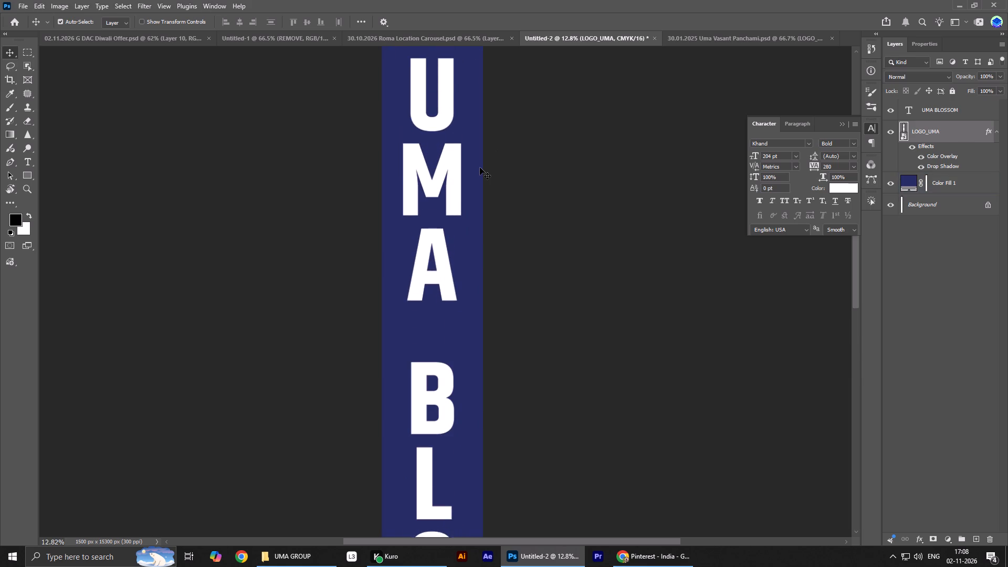
pyautogui.scroll(-1, 480, 167)
pyautogui.scroll(2, 480, 167)
pyautogui.scroll(-1, 480, 167)
pyautogui.scroll(5, 480, 167)
pyautogui.scroll(-1, 480, 167)
pyautogui.scroll(5, 480, 167)
pyautogui.scroll(-1, 464, 163)
pyautogui.scroll(6, 464, 163)
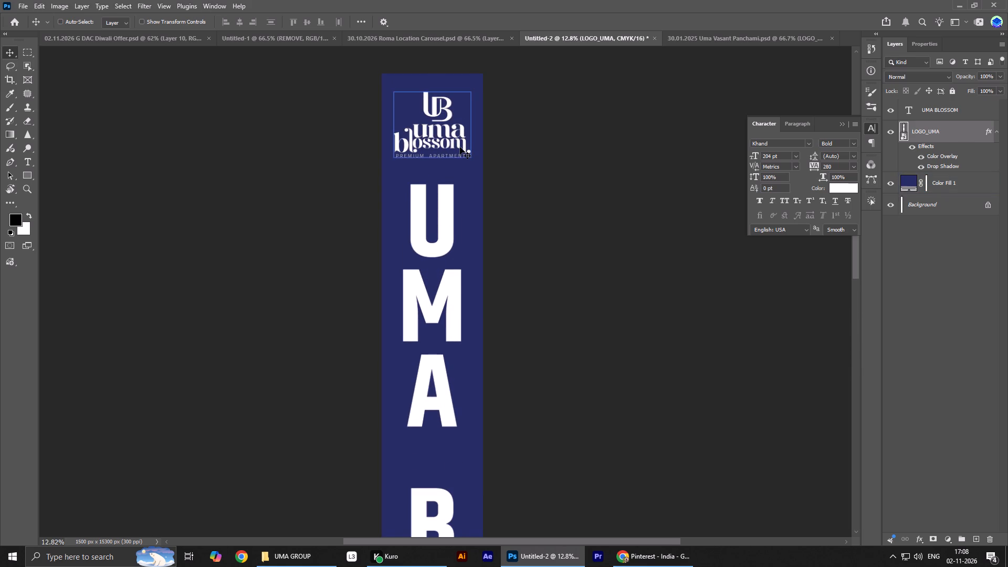
pyautogui.hotkey('ctrl', '0')
pyautogui.hotkey('ctrl', '0')
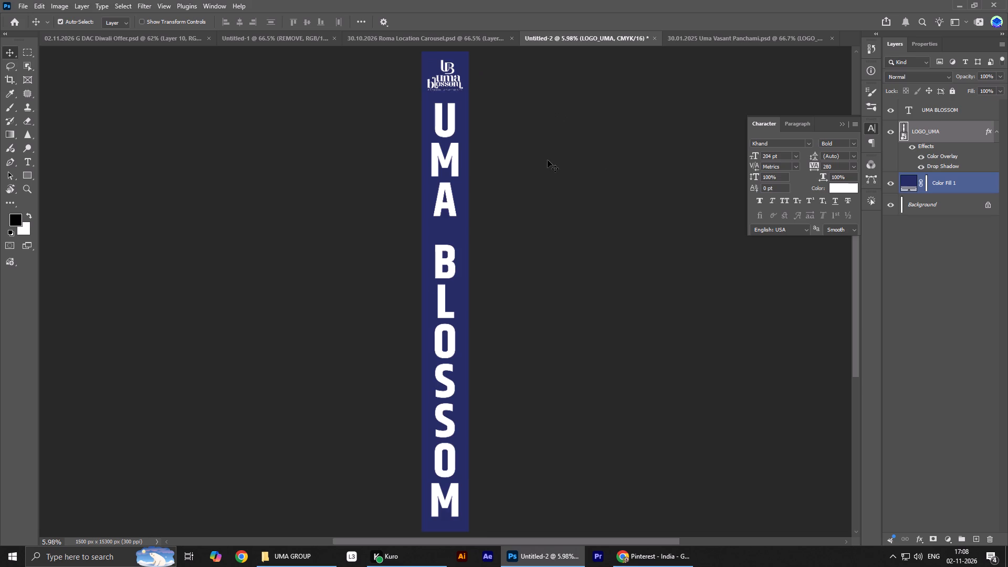
pyautogui.keyDown('alt'); pyautogui.scroll(-2, 390, 193); pyautogui.keyUp('alt')
pyautogui.keyDown('alt'); pyautogui.scroll(1, 390, 193); pyautogui.keyUp('alt')
pyautogui.keyDown('alt'); pyautogui.scroll(-3, 390, 193); pyautogui.keyUp('alt')
pyautogui.hotkey('ctrl', '0')
pyautogui.hotkey('ctrl', '0')
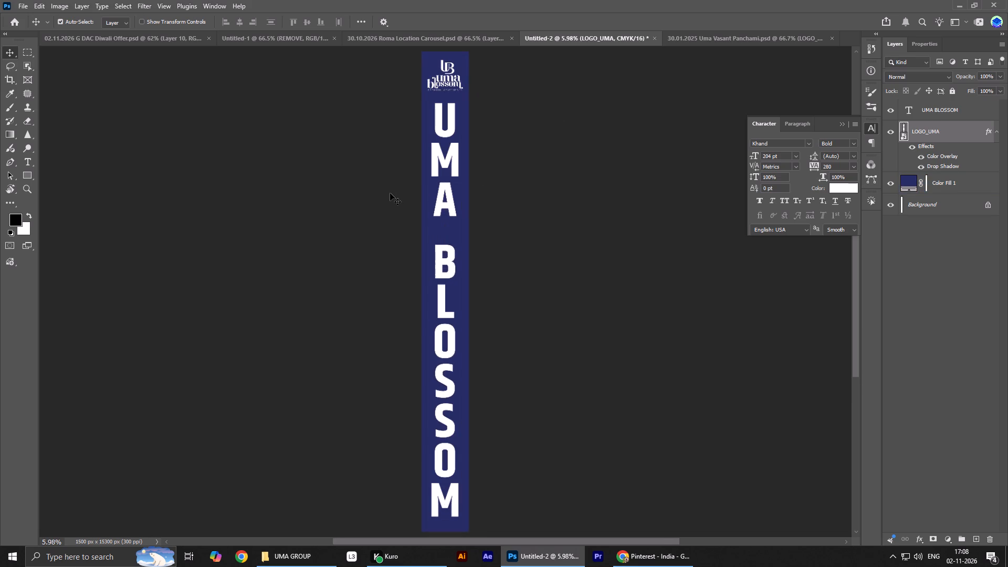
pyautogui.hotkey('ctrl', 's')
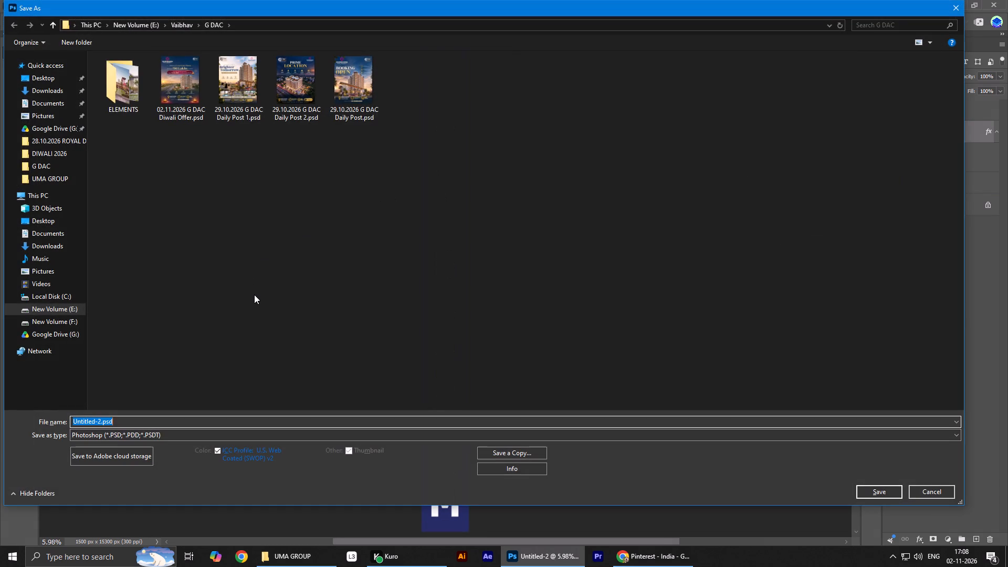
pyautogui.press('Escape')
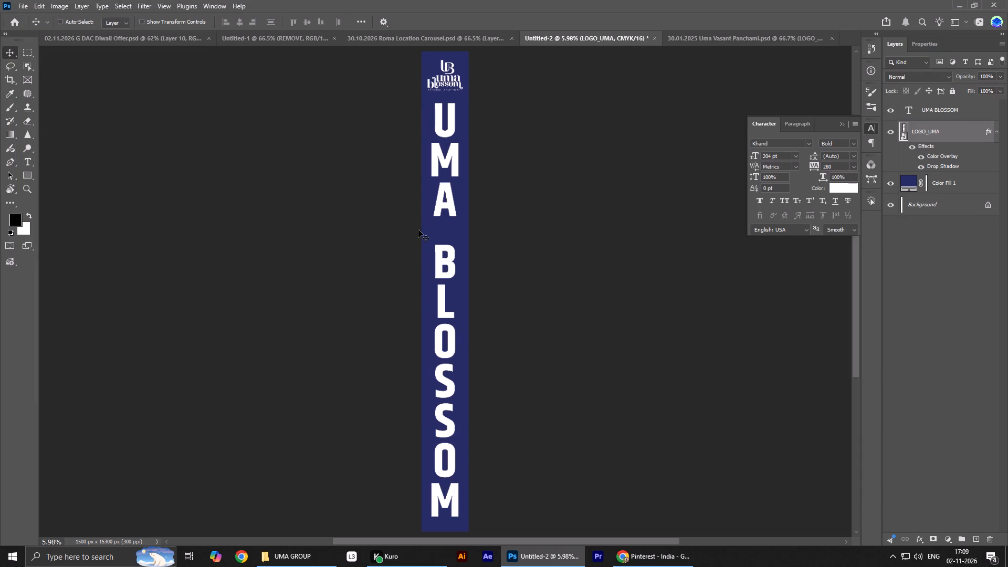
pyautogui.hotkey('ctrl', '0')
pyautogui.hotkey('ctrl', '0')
# Apply an Up-direction Inner Bevel with Smooth technique to the UMA BLOSSOM text, setting its size to 49 px and adjusting its depth.
pyautogui.click(450, 153)
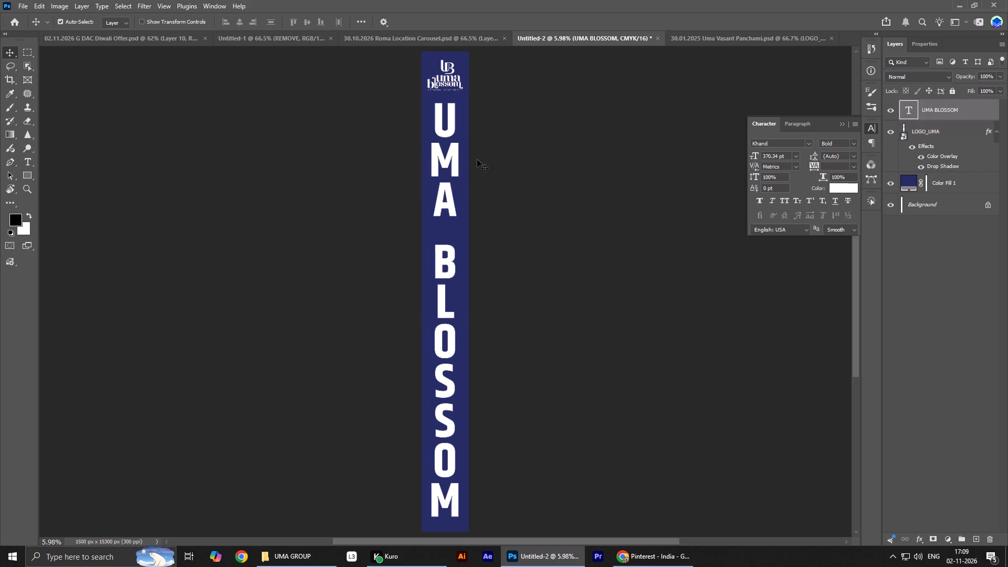
pyautogui.hotkey('ctrl', '0')
pyautogui.hotkey('ctrl', '0')
pyautogui.click(923, 538)
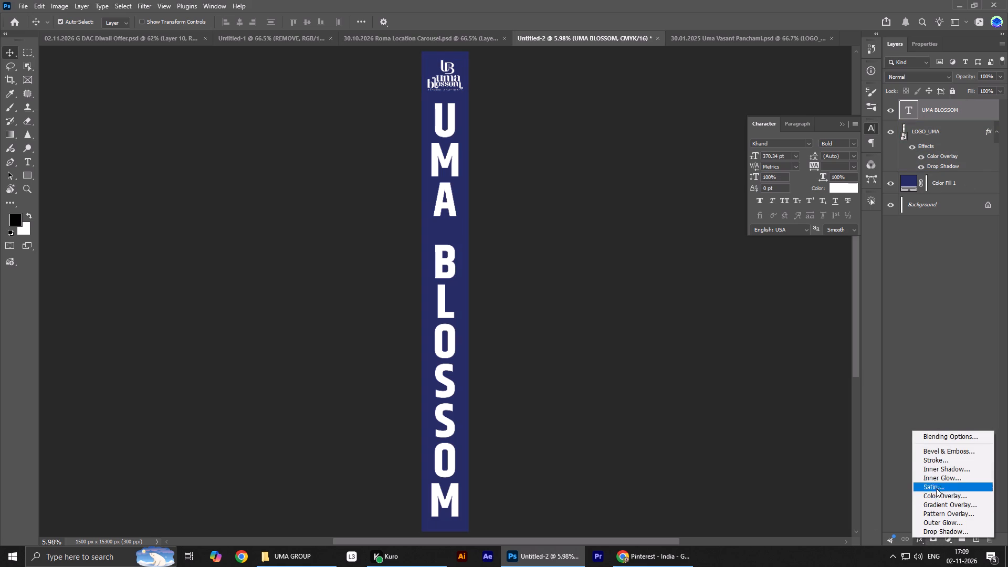
pyautogui.click(946, 448)
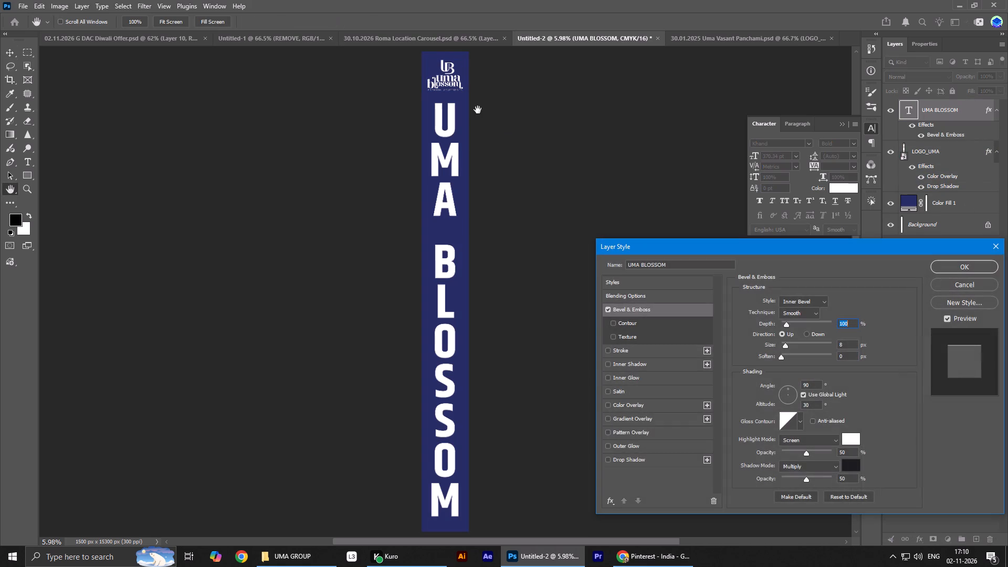
pyautogui.click(790, 322)
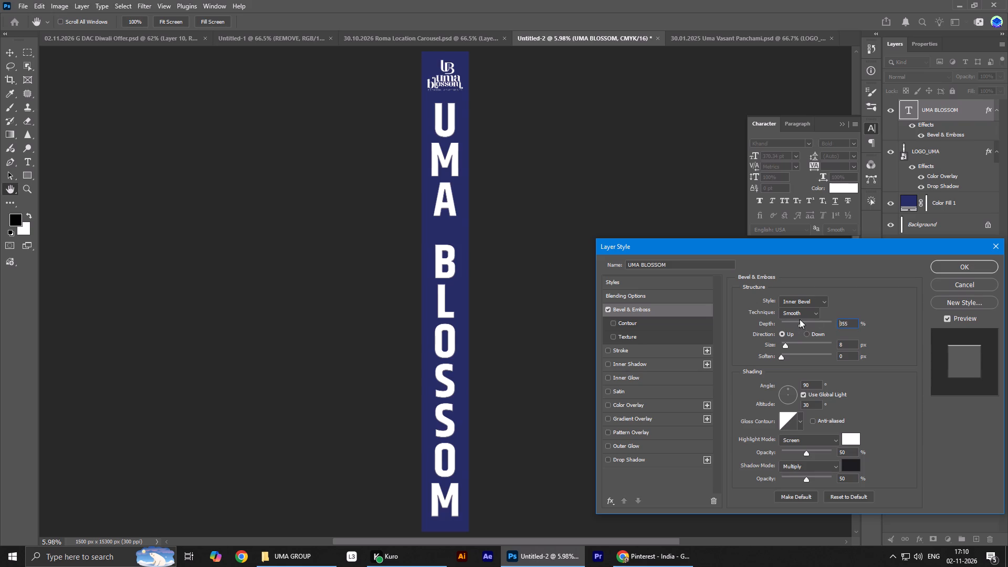
pyautogui.moveTo(785, 345); pyautogui.dragTo(804, 344)
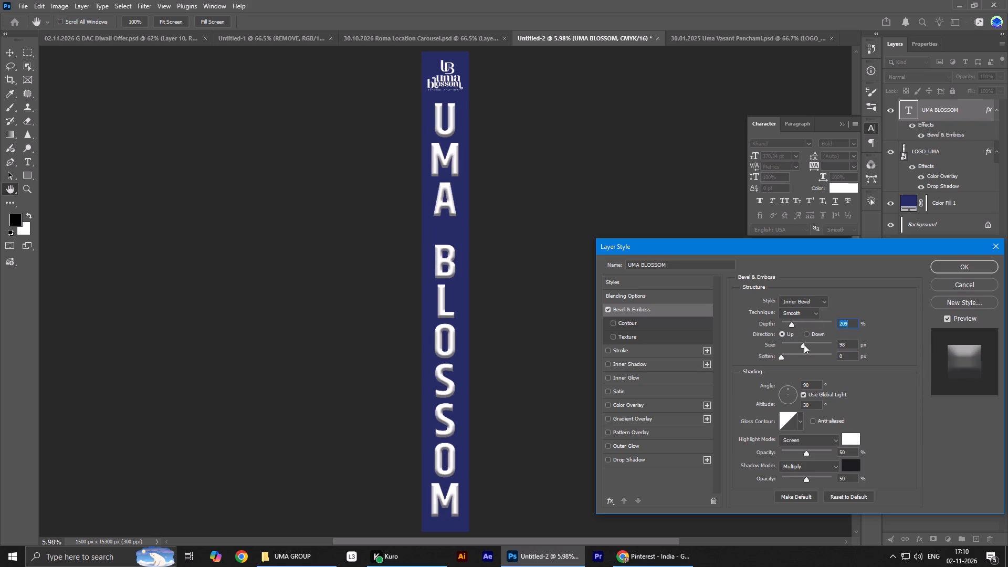
pyautogui.moveTo(804, 344); pyautogui.dragTo(794, 344)
pyautogui.moveTo(792, 322); pyautogui.dragTo(796, 322)
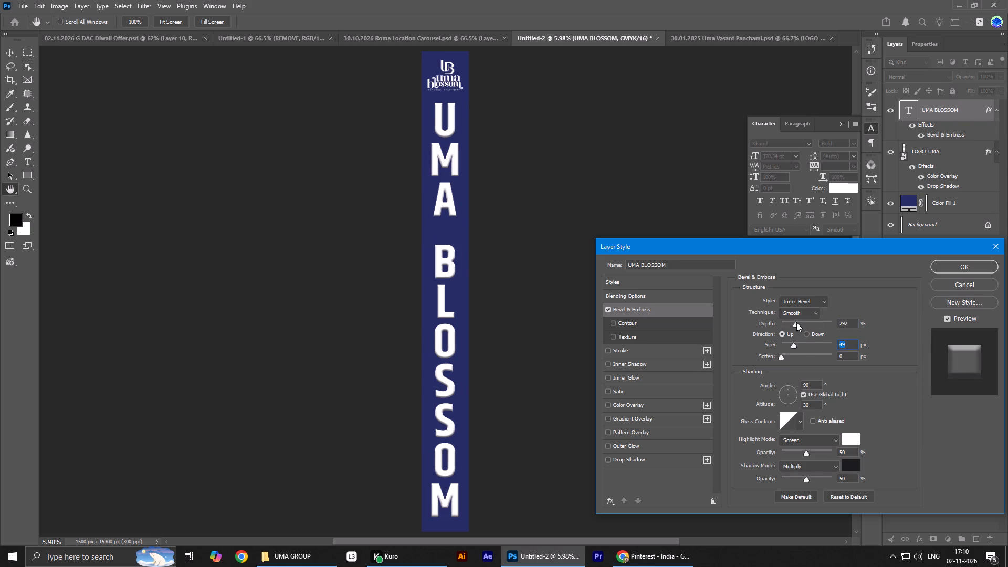
pyautogui.moveTo(796, 322); pyautogui.dragTo(790, 322)
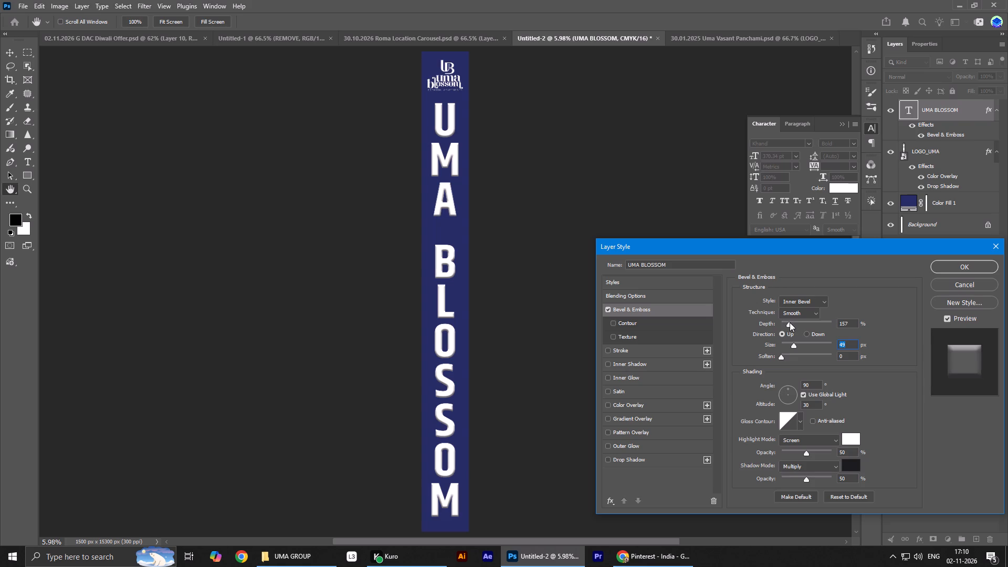
pyautogui.moveTo(790, 322); pyautogui.dragTo(787, 322)
pyautogui.rightClick(787, 322)
# Add a black Normal Drop Shadow to the UMA BLOSSOM text at 16% opacity and -130° angle, with size 0 px and an increased distance.
pyautogui.click(660, 460)
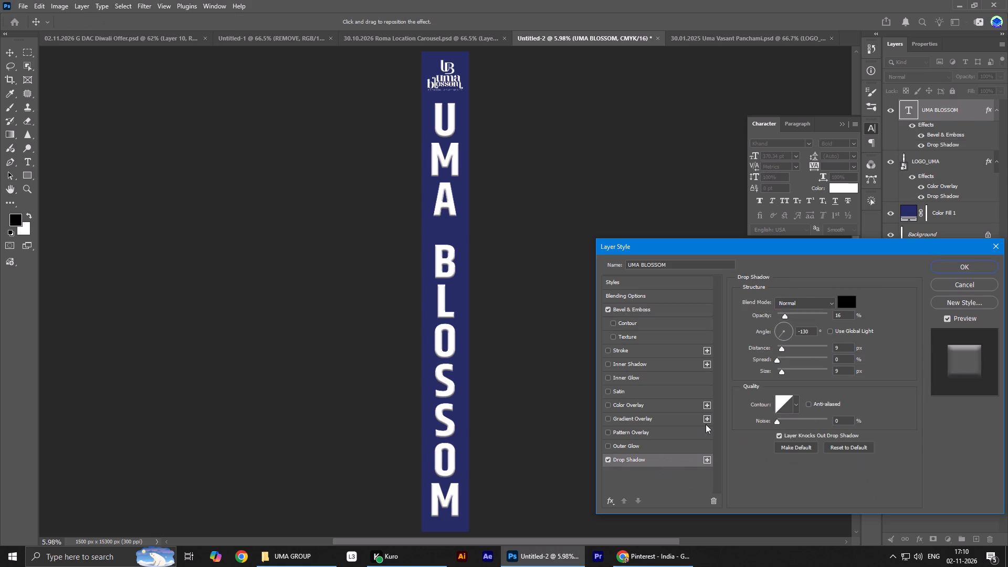
pyautogui.moveTo(784, 347); pyautogui.dragTo(848, 340)
pyautogui.moveTo(848, 340); pyautogui.dragTo(782, 342)
pyautogui.moveTo(782, 374); pyautogui.dragTo(737, 374)
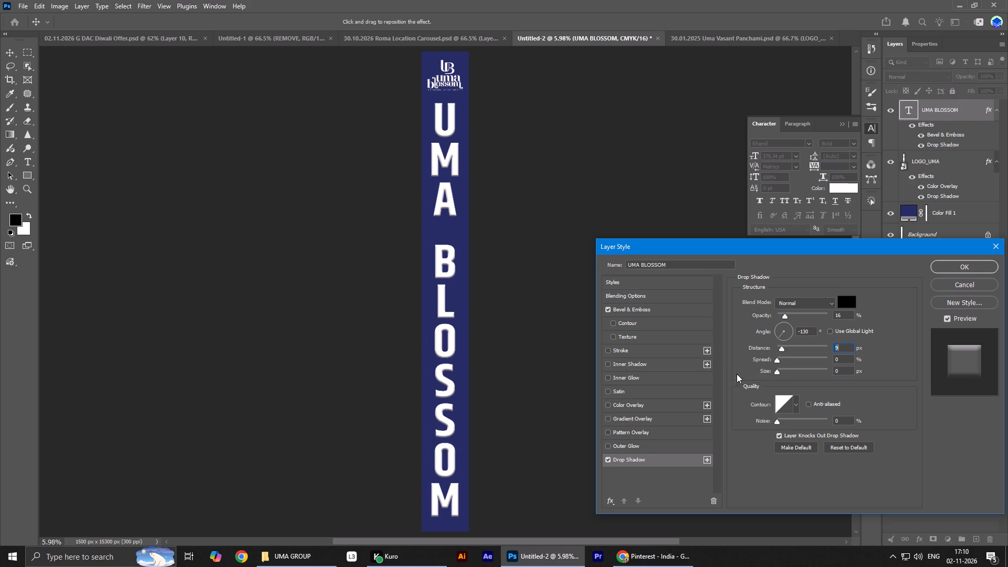
pyautogui.moveTo(737, 374); pyautogui.dragTo(727, 375)
pyautogui.moveTo(779, 342); pyautogui.dragTo(822, 333)
pyautogui.moveTo(822, 333); pyautogui.dragTo(818, 333)
pyautogui.moveTo(780, 351); pyautogui.dragTo(797, 349)
pyautogui.moveTo(797, 349); pyautogui.dragTo(808, 344)
pyautogui.click(969, 261)
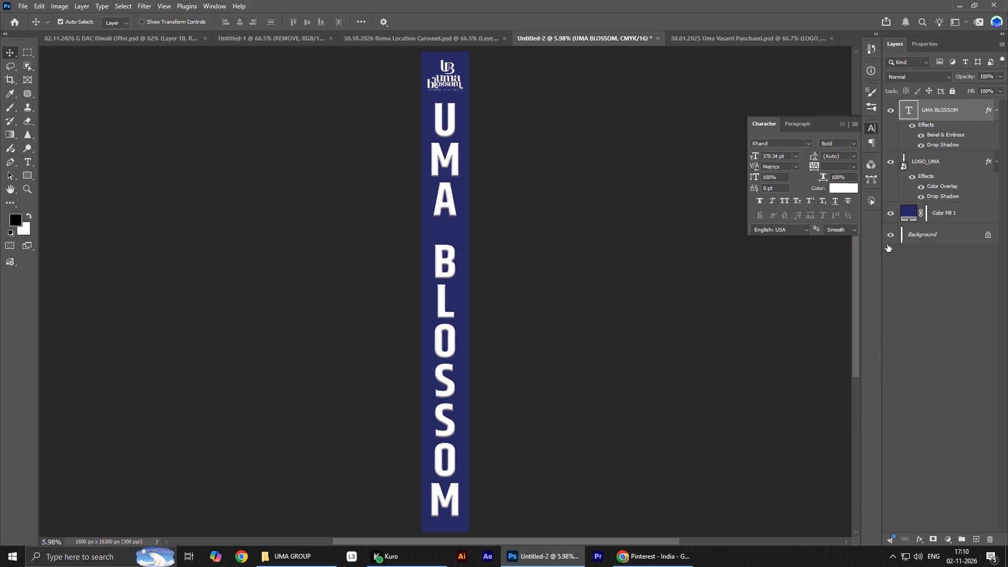
# Refine the UMA BLOSSOM text's Drop Shadow to angle 146°, distance 70 px and size 51 px, and raise its opacity.
pyautogui.keyDown('alt'); pyautogui.scroll(16, 469, 243); pyautogui.keyUp('alt')
pyautogui.keyDown('alt'); pyautogui.scroll(-1, 469, 243); pyautogui.keyUp('alt')
pyautogui.keyDown('alt'); pyautogui.scroll(5, 469, 243); pyautogui.keyUp('alt')
pyautogui.keyDown('alt'); pyautogui.scroll(-1, 405, 255); pyautogui.keyUp('alt')
pyautogui.keyDown('alt'); pyautogui.scroll(1, 405, 255); pyautogui.keyUp('alt')
pyautogui.doubleClick(951, 143)
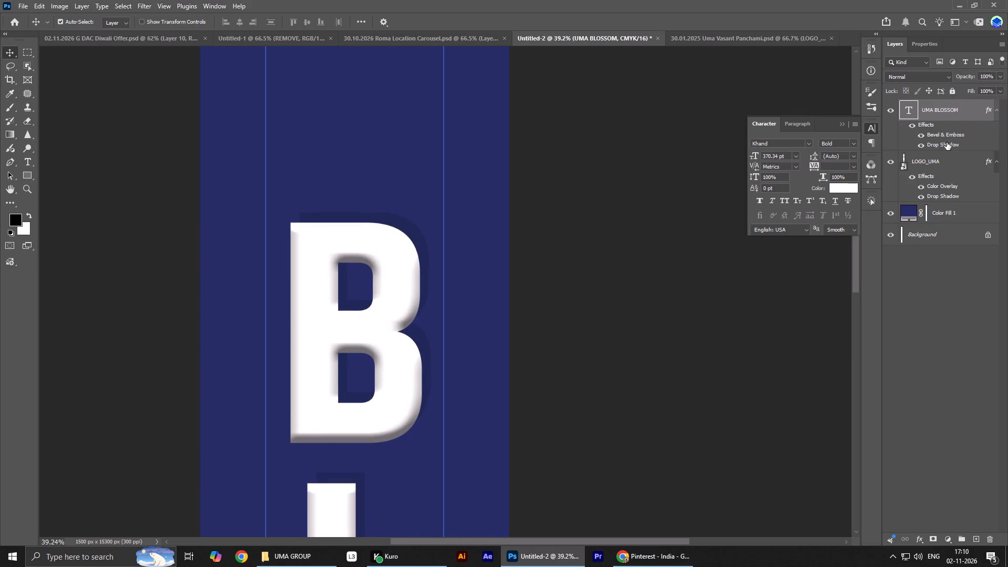
pyautogui.moveTo(442, 309); pyautogui.dragTo(446, 335)
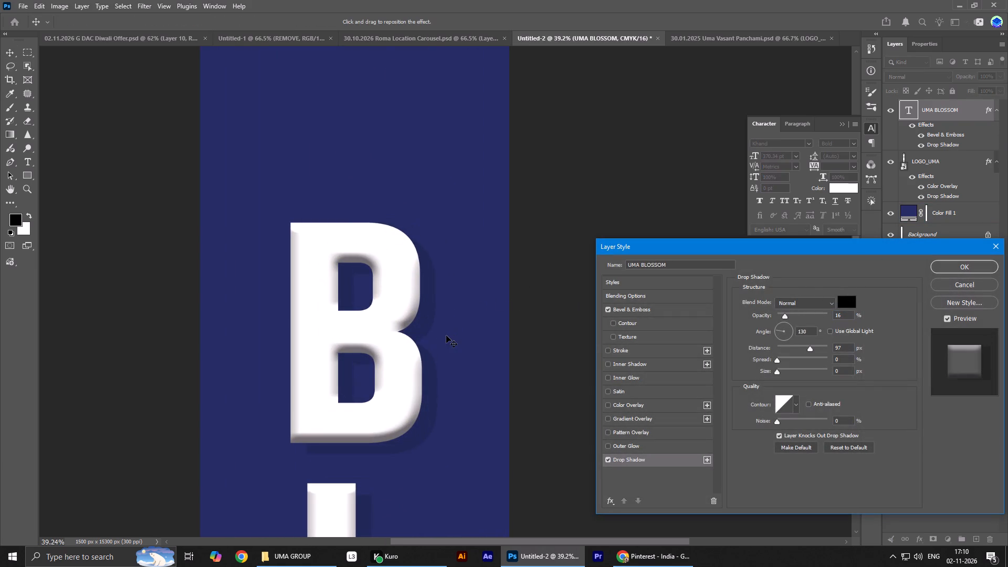
pyautogui.moveTo(446, 335); pyautogui.dragTo(447, 328)
pyautogui.moveTo(447, 328); pyautogui.dragTo(445, 328)
pyautogui.moveTo(780, 370); pyautogui.dragTo(791, 370)
pyautogui.moveTo(787, 314); pyautogui.dragTo(808, 313)
pyautogui.click(959, 265)
pyautogui.hotkey('ctrl', '0')
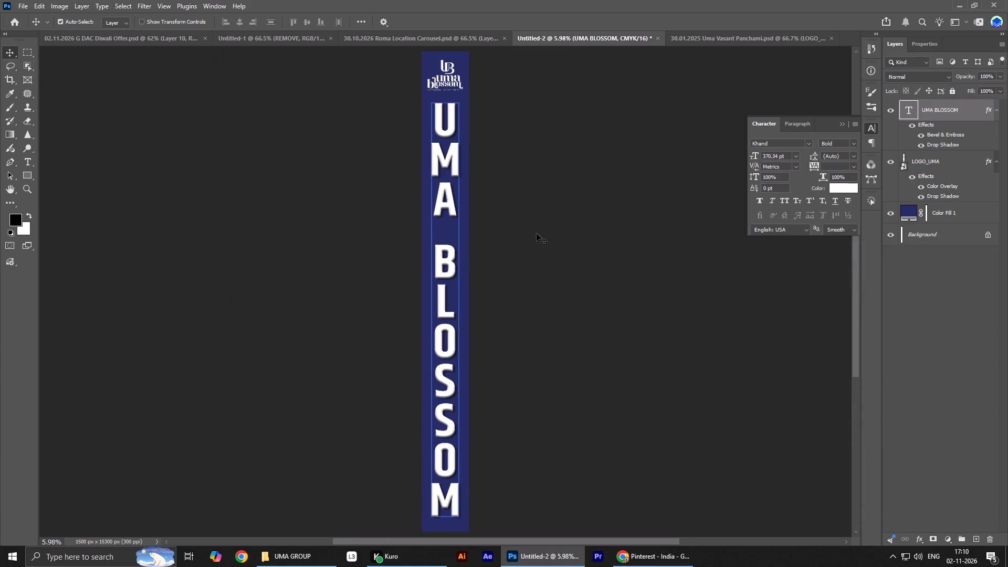
# Switch to the UMA GROUP folder, preview Fb cover page.png and place it into the Untitled-2 banner.
pyautogui.keyDown('alt'); pyautogui.scroll(-6, 537, 238); pyautogui.keyUp('alt')
pyautogui.hotkey('ctrl', '0')
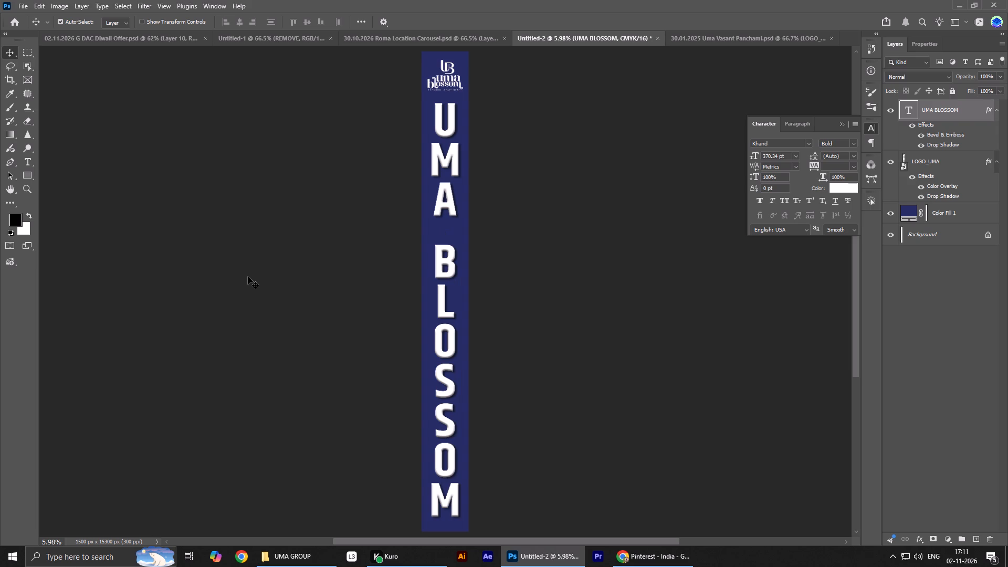
pyautogui.click(329, 566)
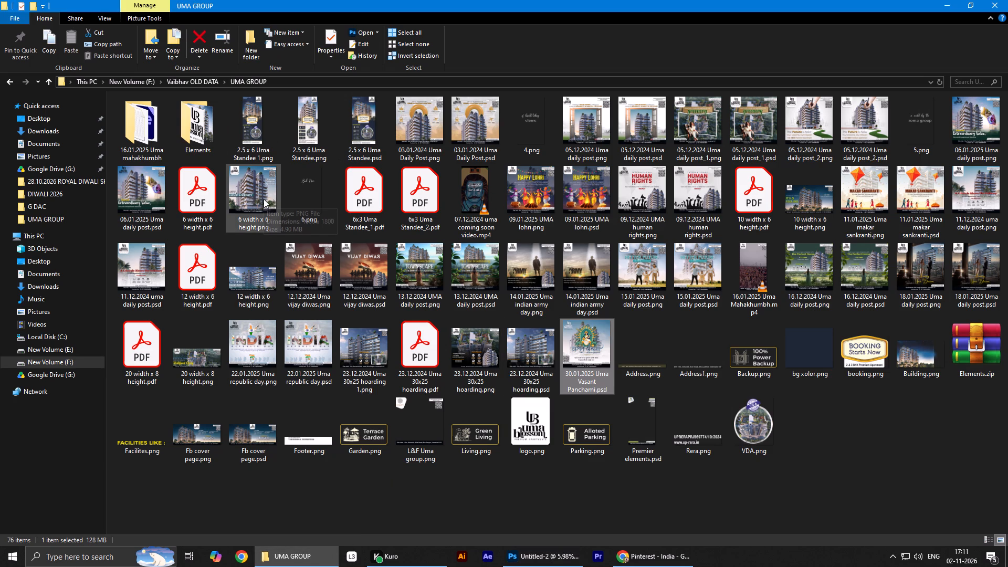
pyautogui.doubleClick(201, 432)
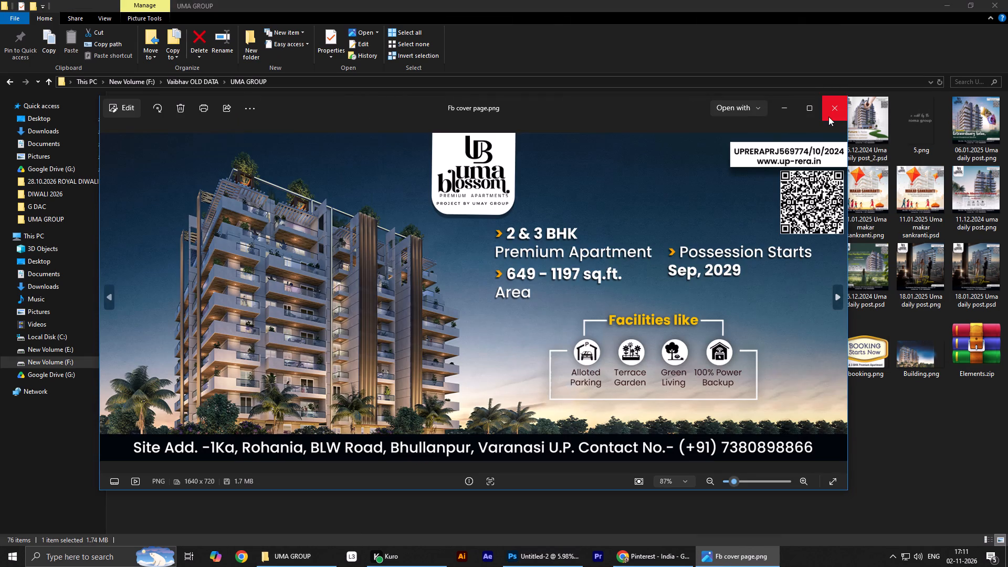
pyautogui.click(848, 102)
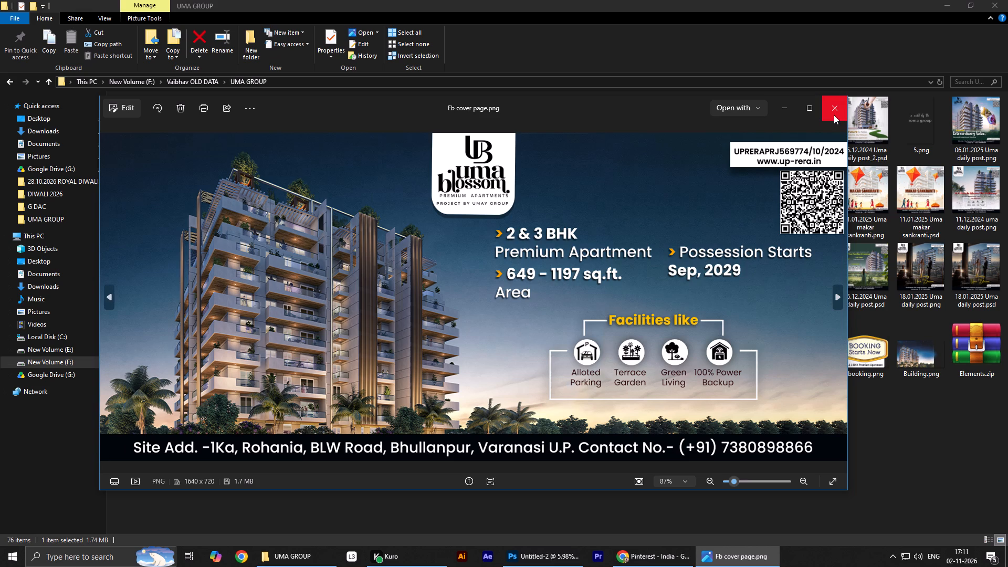
pyautogui.click(833, 112)
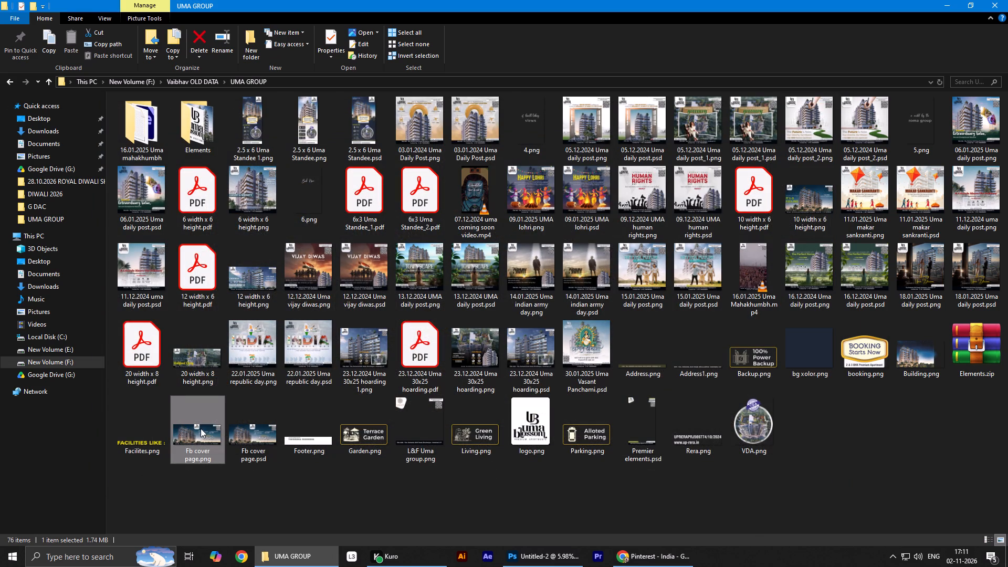
pyautogui.moveTo(201, 428); pyautogui.dragTo(445, 336)
pyautogui.hotkey('alt', 'Tab')
# Enlarge the placed Fb cover page image to about 507% and position its sky and text area over the banner, starting across the letter B.
pyautogui.keyDown('alt'); pyautogui.scroll(9, 438, 295); pyautogui.keyUp('alt')
pyautogui.keyDown('alt'); pyautogui.scroll(-1, 460, 266); pyautogui.keyUp('alt')
pyautogui.keyDown('alt'); pyautogui.scroll(2, 460, 266); pyautogui.keyUp('alt')
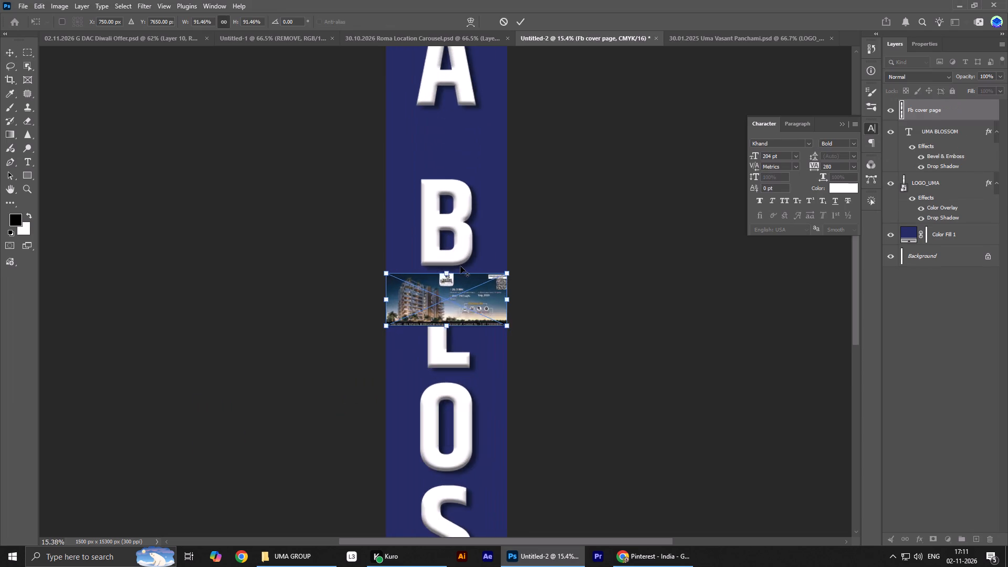
pyautogui.keyDown('alt'); pyautogui.scroll(1, 460, 266); pyautogui.keyUp('alt')
pyautogui.keyDown('alt'); pyautogui.scroll(-1, 460, 266); pyautogui.keyUp('alt')
pyautogui.keyDown('alt'); pyautogui.scroll(2, 460, 266); pyautogui.keyUp('alt')
pyautogui.keyDown('alt'); pyautogui.scroll(-2, 460, 266); pyautogui.keyUp('alt')
pyautogui.keyDown('alt'); pyautogui.scroll(2, 460, 266); pyautogui.keyUp('alt')
pyautogui.keyDown('alt'); pyautogui.scroll(-1, 463, 265); pyautogui.keyUp('alt')
pyautogui.keyDown('alt'); pyautogui.scroll(3, 463, 265); pyautogui.keyUp('alt')
pyautogui.keyDown('alt'); pyautogui.click(433, 269); pyautogui.keyUp('alt')
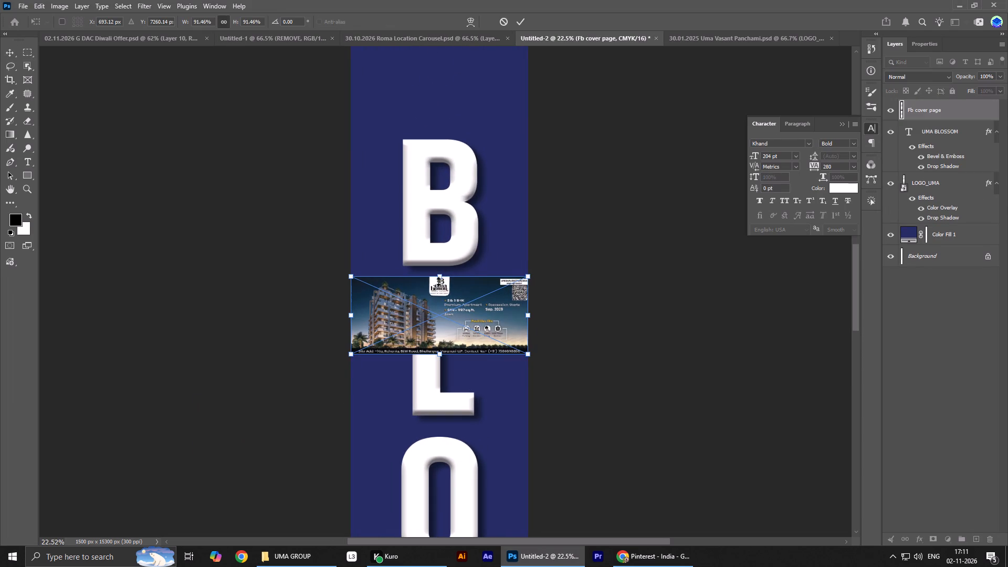
pyautogui.keyDown('alt'); pyautogui.moveTo(440, 279); pyautogui.dragTo(452, 312); pyautogui.keyUp('alt')
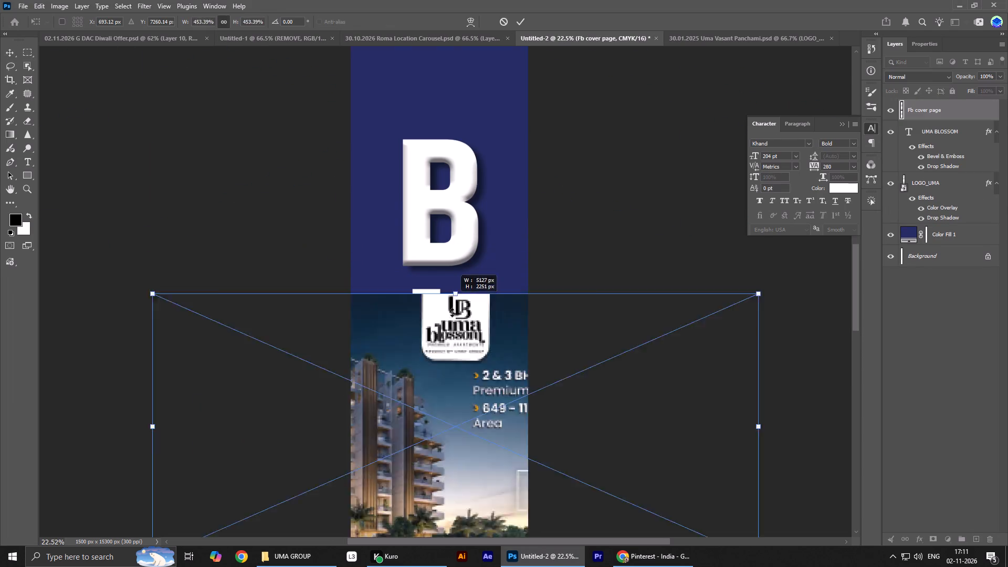
pyautogui.keyDown('alt'); pyautogui.moveTo(452, 312); pyautogui.dragTo(468, 312); pyautogui.keyUp('alt')
pyautogui.moveTo(422, 353); pyautogui.dragTo(514, 317)
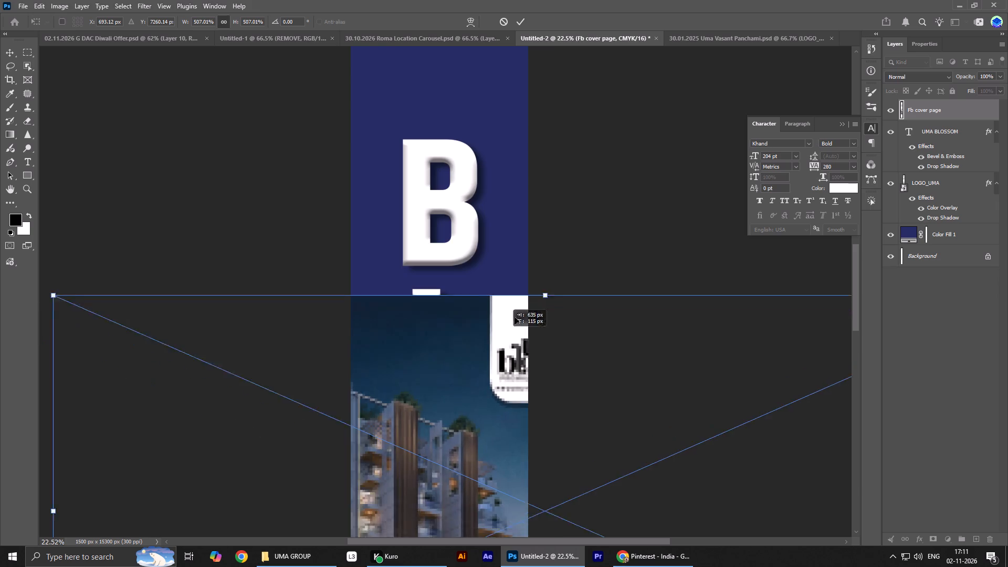
pyautogui.moveTo(514, 317); pyautogui.dragTo(73, 219)
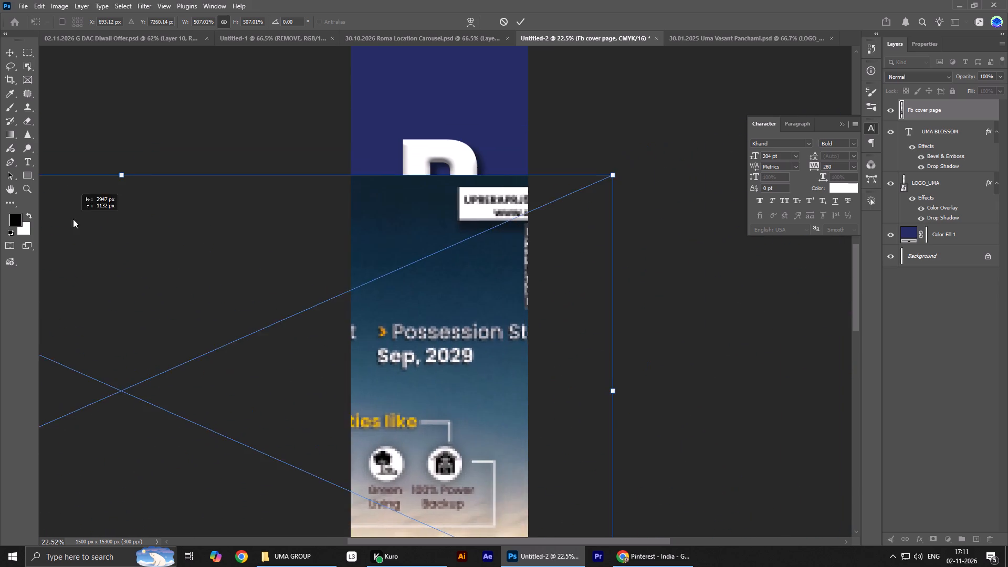
pyautogui.moveTo(73, 219); pyautogui.dragTo(157, 276)
pyautogui.click(518, 22)
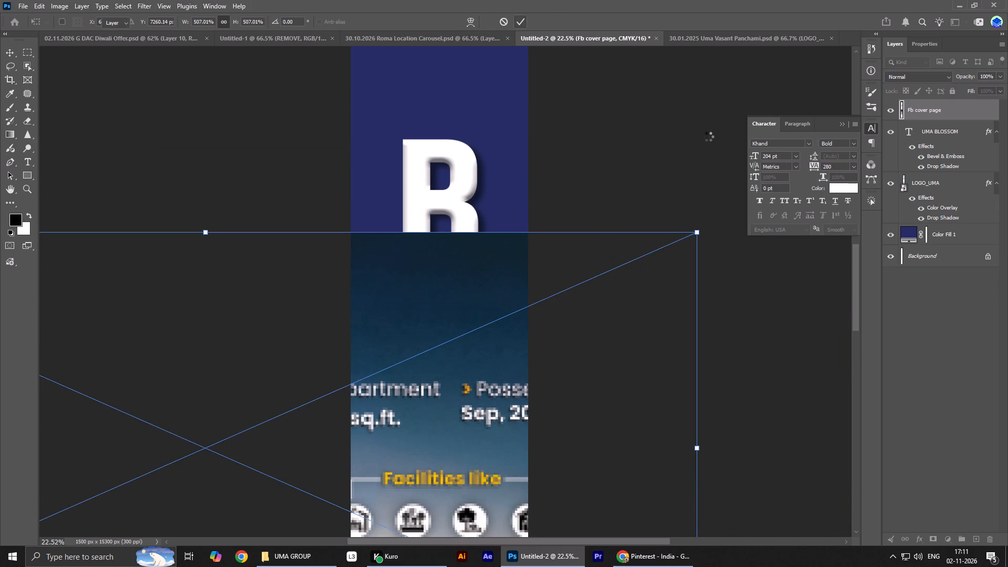
# Recolour the Color Fill 1 background by sampling the dark blue sky of the cover image, picking #113b50.
pyautogui.click(909, 235)
pyautogui.doubleClick(909, 235)
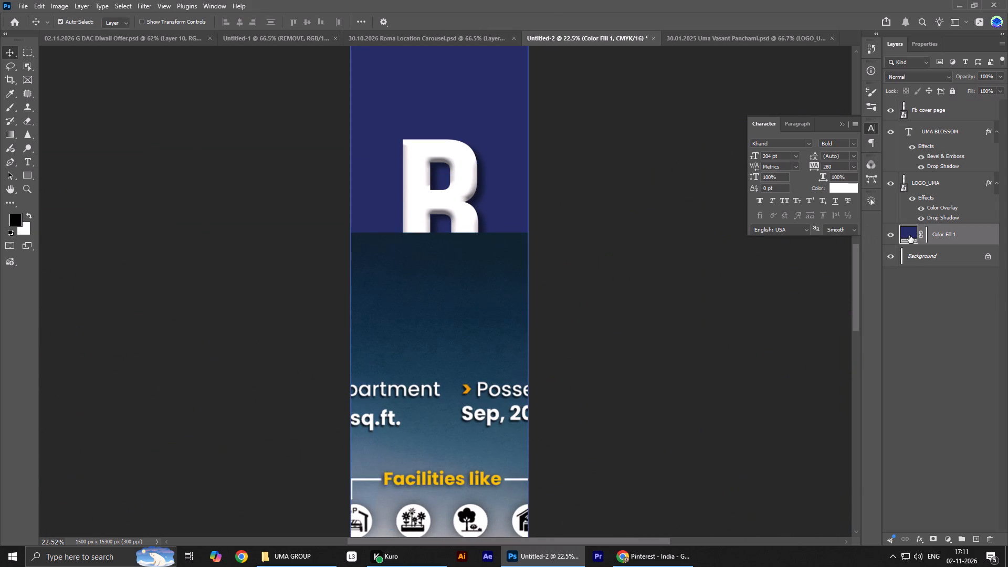
pyautogui.click(431, 411)
pyautogui.click(448, 370)
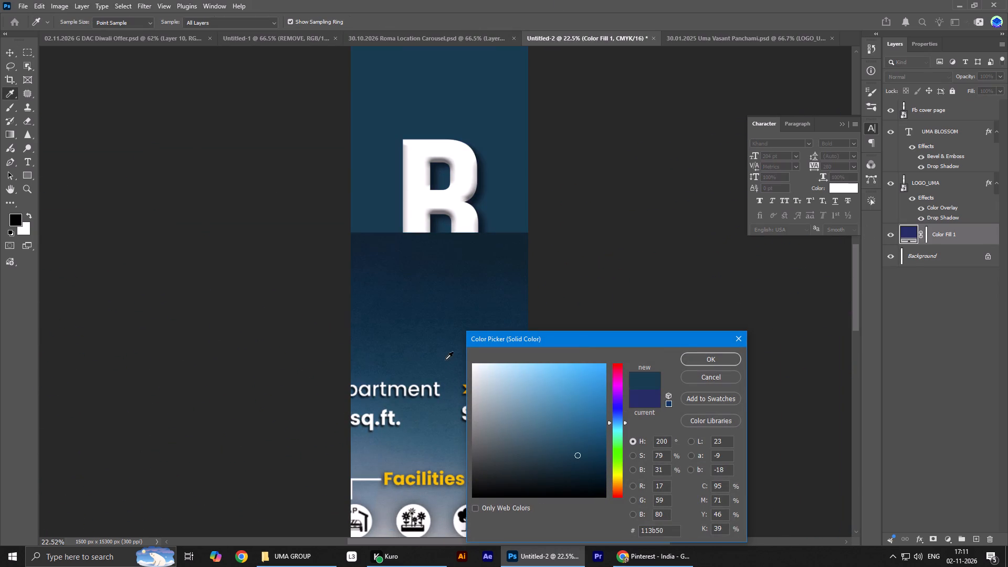
# Recolour the Color Fill 1 background to dark teal-blue #062d41, sampled from the upper area of the Fb cover page image.
pyautogui.click(445, 360)
pyautogui.click(442, 335)
pyautogui.click(448, 320)
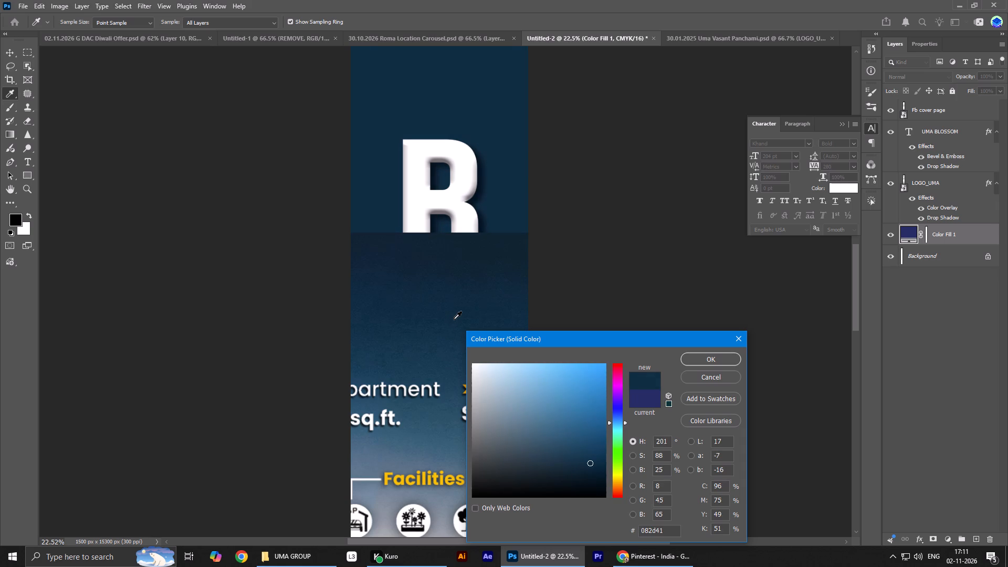
pyautogui.click(454, 319)
pyautogui.click(461, 317)
pyautogui.click(461, 317)
pyautogui.click(726, 363)
# Hide the Fb cover page layer so the whole banner is uncovered.
pyautogui.hotkey('ctrl', '0')
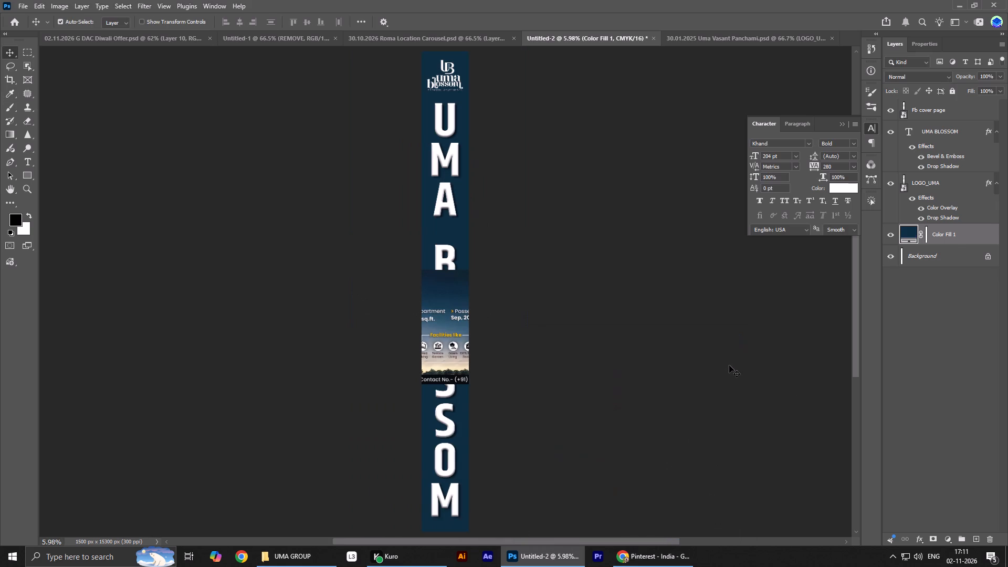
pyautogui.click(889, 110)
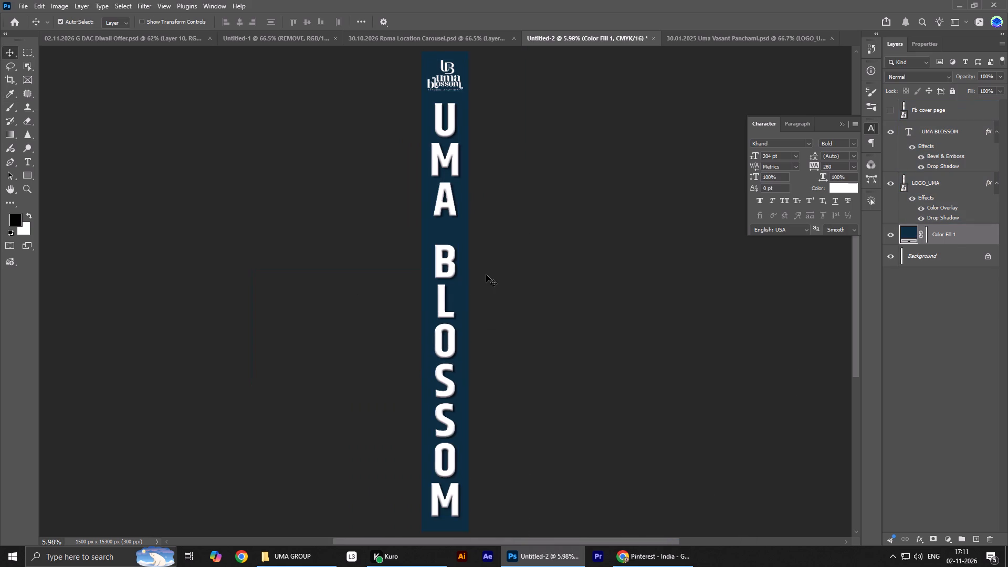
pyautogui.keyDown('alt'); pyautogui.scroll(-5, 466, 286); pyautogui.keyUp('alt')
pyautogui.hotkey('ctrl', '0')
# Start saving the banner as a Photoshop file and name it UMA FLAG DROP.
pyautogui.hotkey('ctrl', 's')
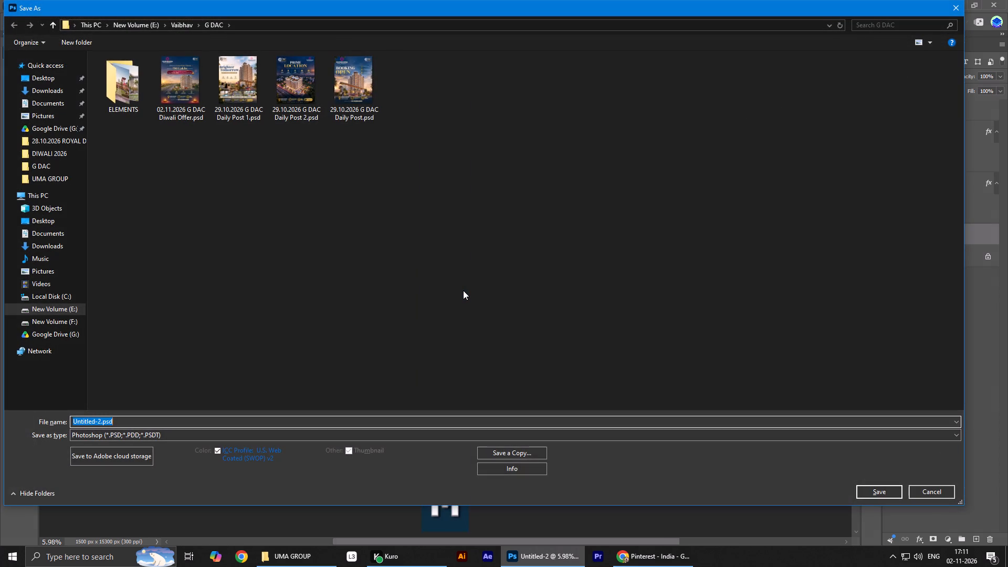
pyautogui.write('UMA')
pyautogui.press('space')
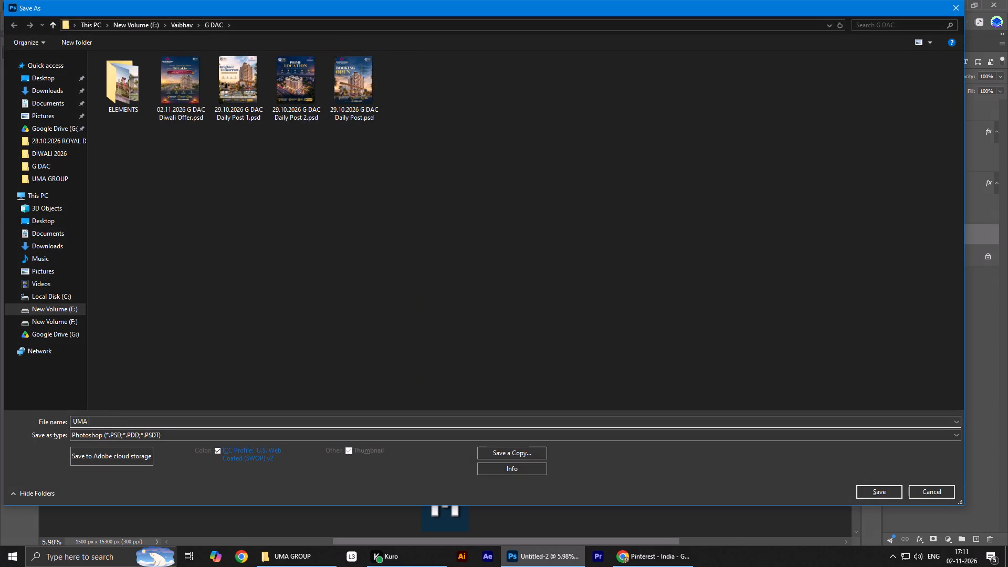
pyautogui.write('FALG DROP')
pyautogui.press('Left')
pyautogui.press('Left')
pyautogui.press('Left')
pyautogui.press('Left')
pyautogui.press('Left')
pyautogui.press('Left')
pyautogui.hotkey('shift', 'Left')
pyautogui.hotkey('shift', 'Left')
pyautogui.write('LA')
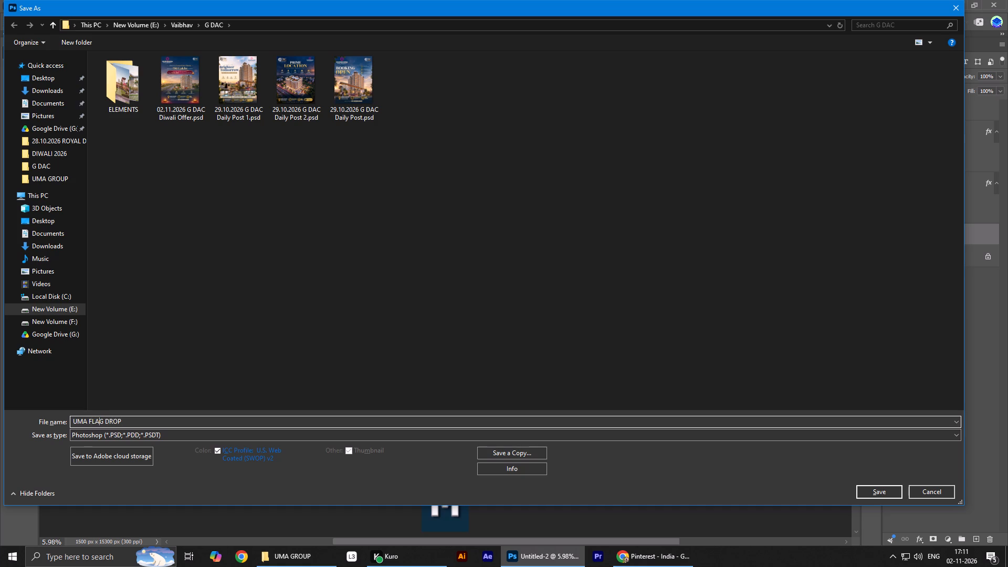
# Finish saving the UMA FLAG DROP Photoshop file in the G DAC folder, accepting the default format options.
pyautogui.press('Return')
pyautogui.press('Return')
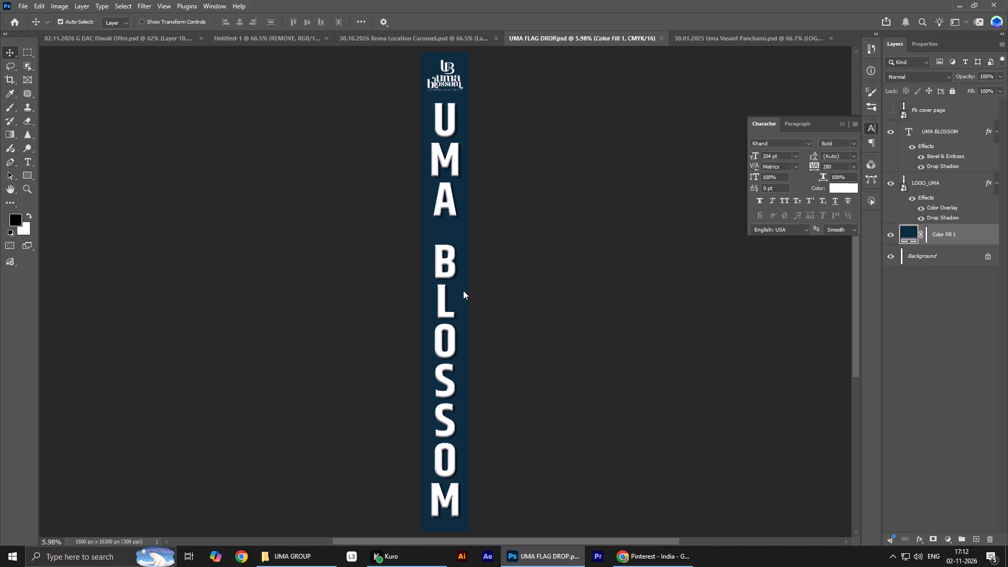
# Export the banner as a PNG named UMA FLAG DROP.png to the Desktop.
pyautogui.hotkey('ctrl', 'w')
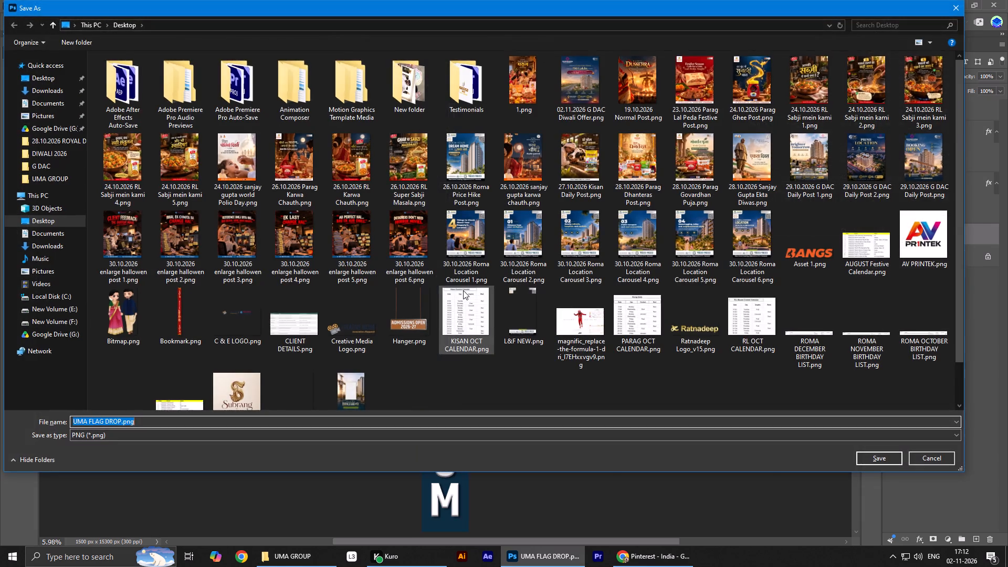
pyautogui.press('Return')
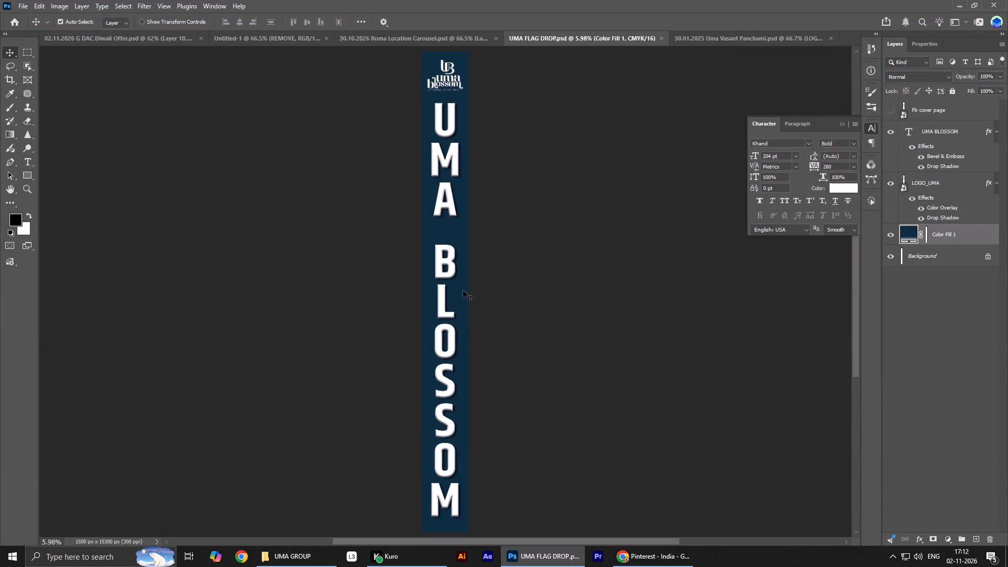
# Switch to the Chrome browser window that has Pinterest open.
pyautogui.click(670, 563)
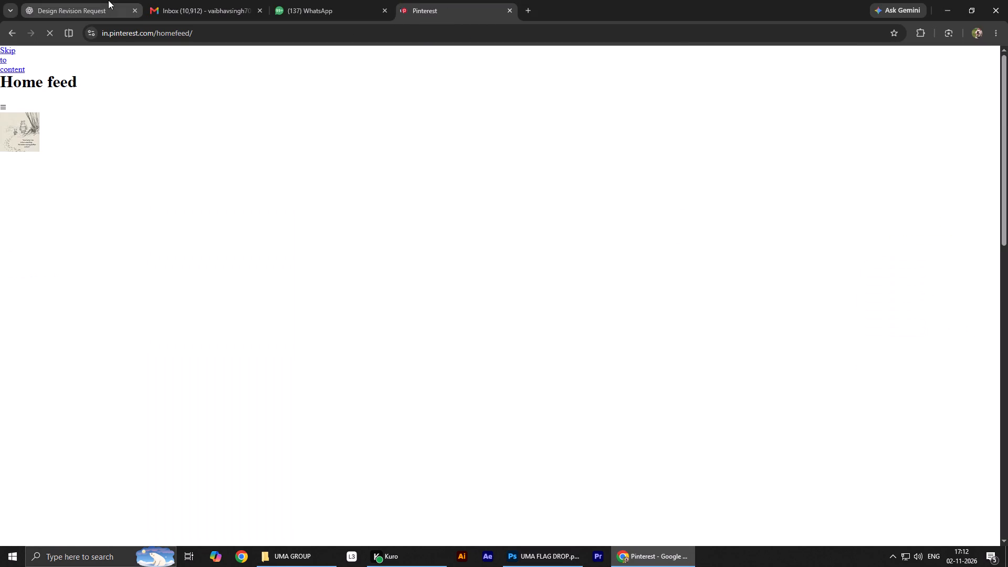